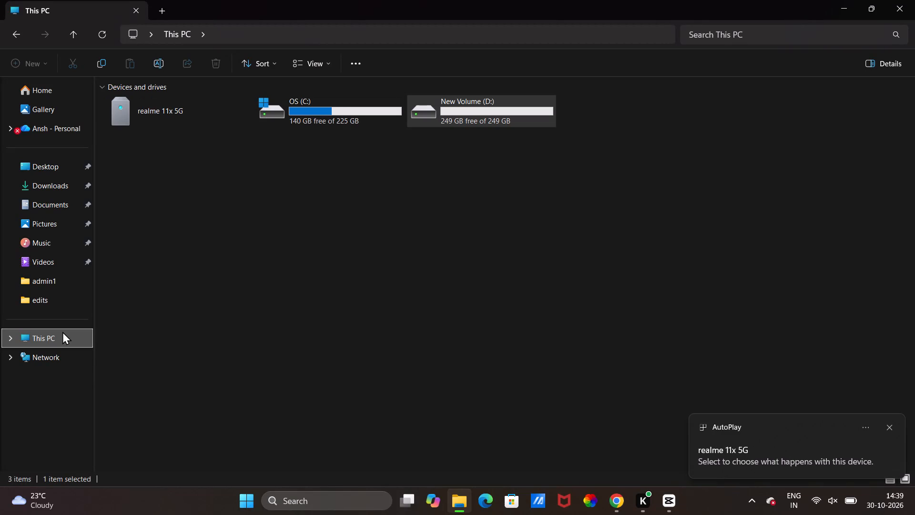
Browse the realme 11x 5G phone's internal shared storage, checking the Download, snaptube and .secret folders for the video.
double_click(155, 111)
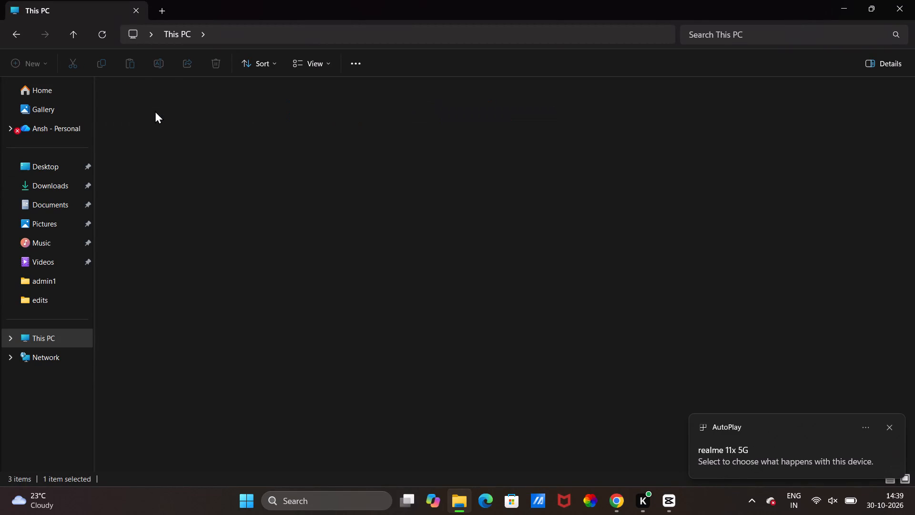
double_click(208, 83)
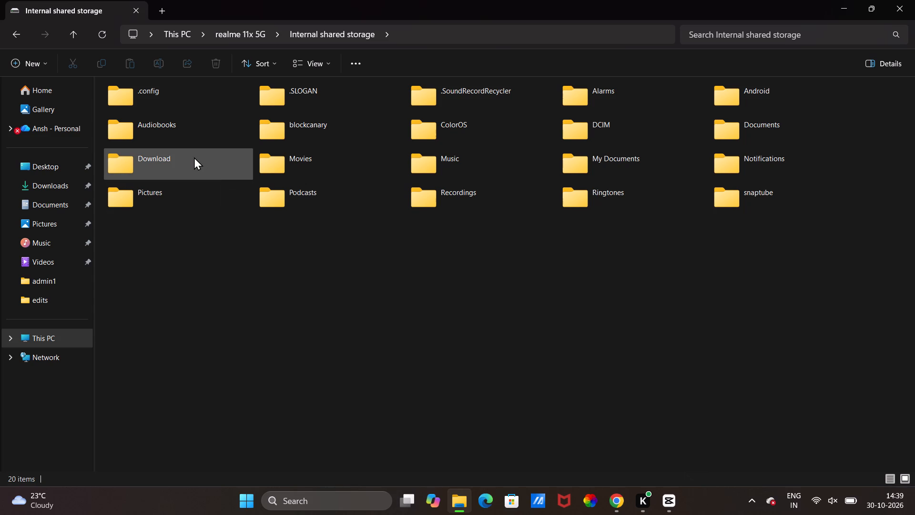
double_click(194, 157)
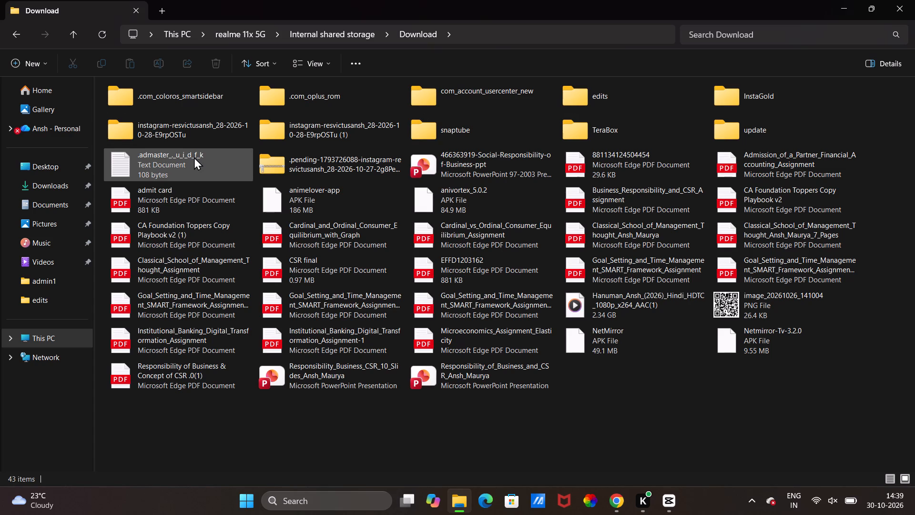
double_click(468, 128)
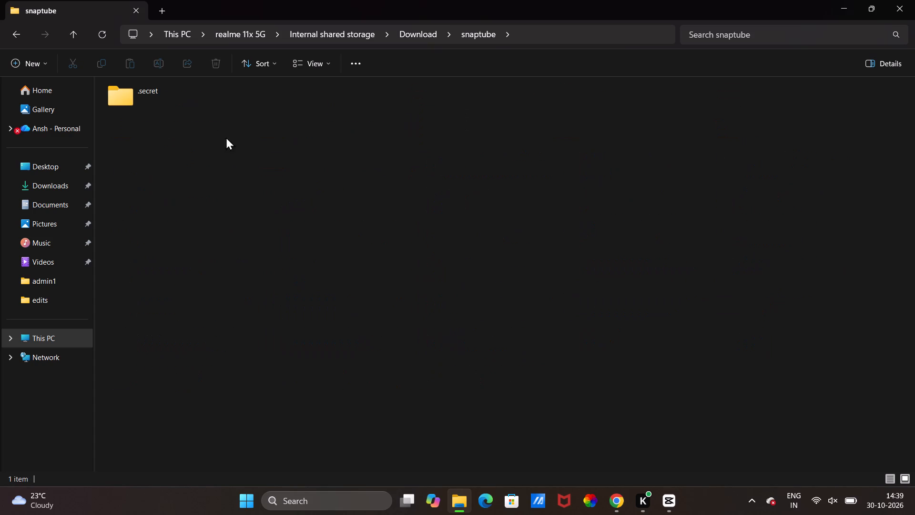
double_click(222, 111)
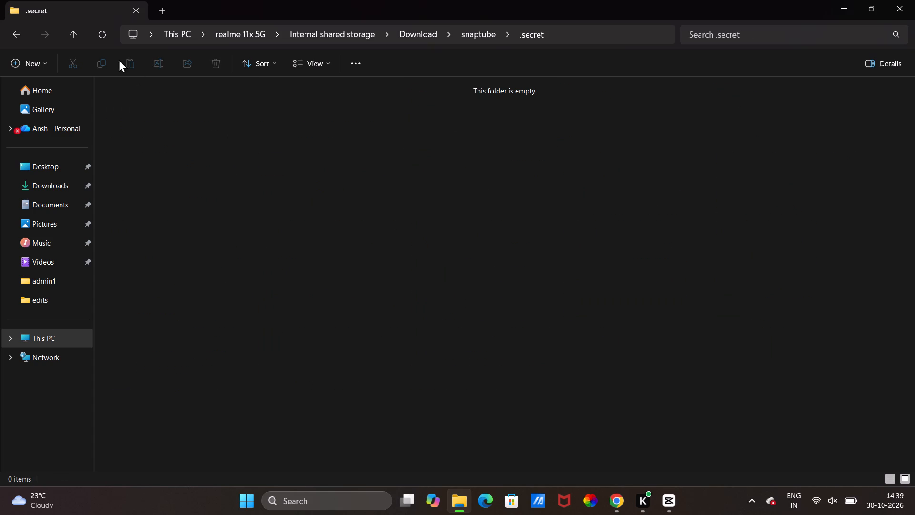
double_click(10, 35)
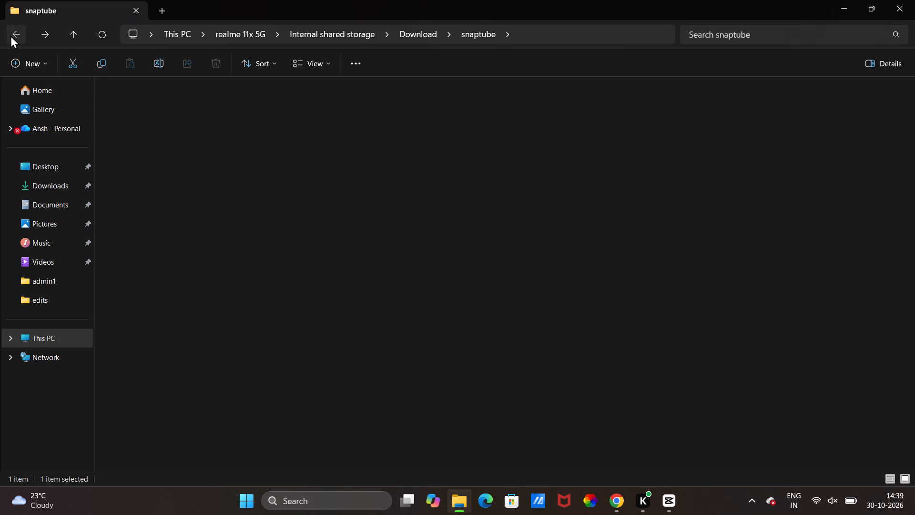
left_click(10, 35)
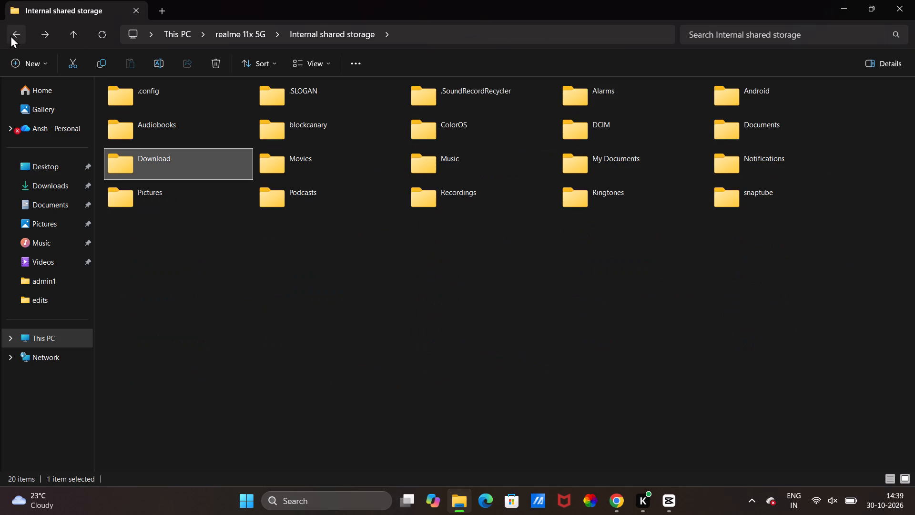
Search the phone's internal shared storage for "mana".
left_click(751, 35)
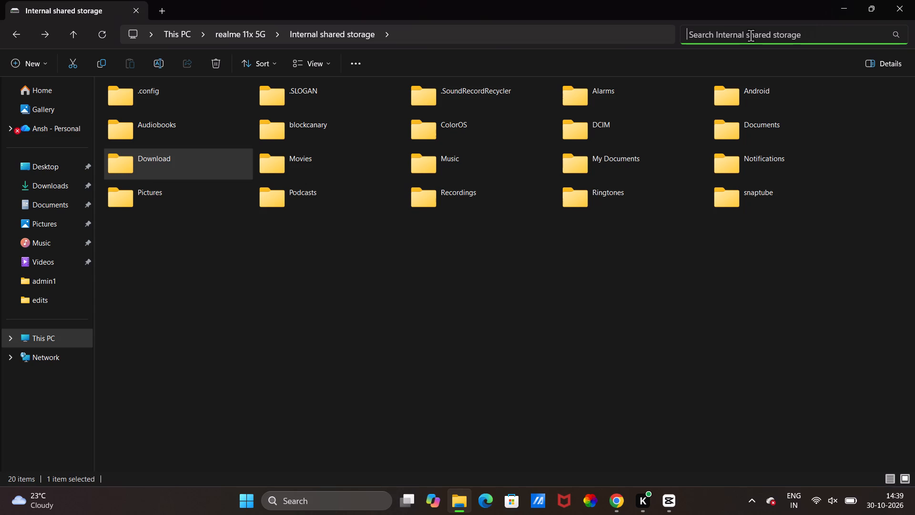
type("mana")
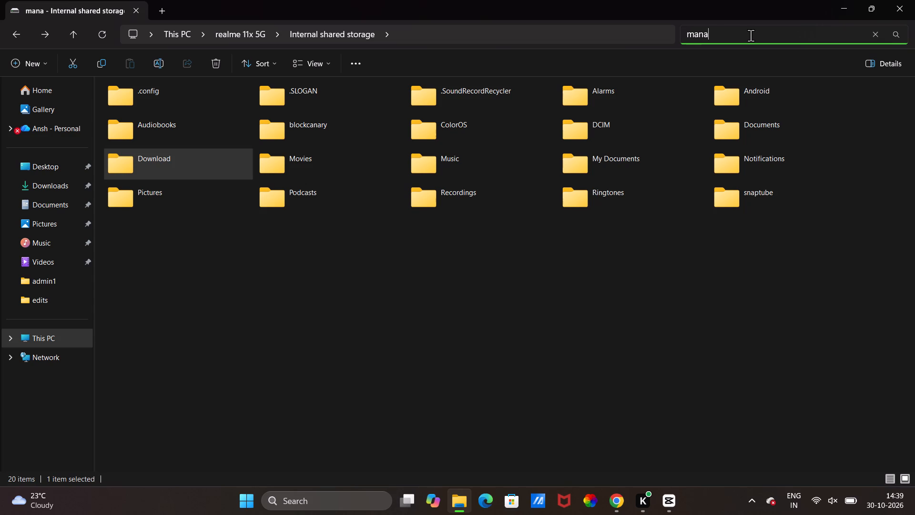
key("Return")
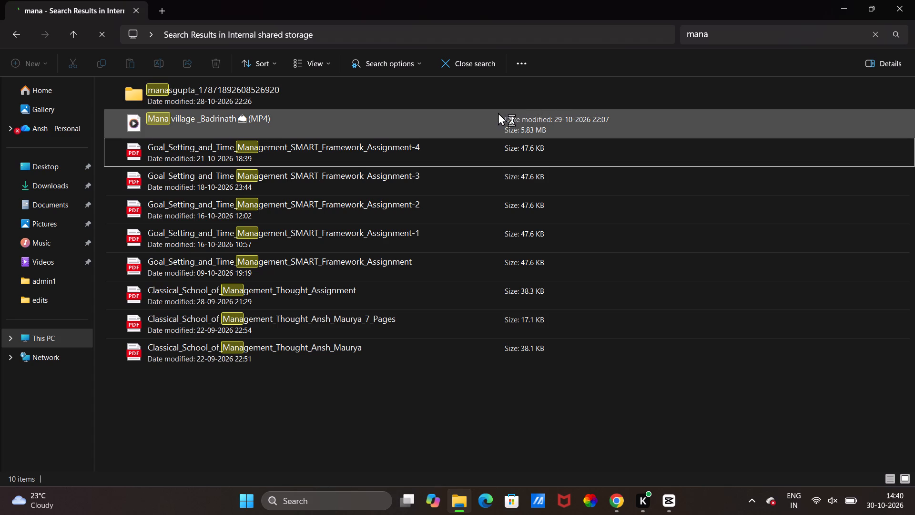
Preview the "Mana village _Badrinath (MP4)" video, pause it, and close the player.
double_click(525, 117)
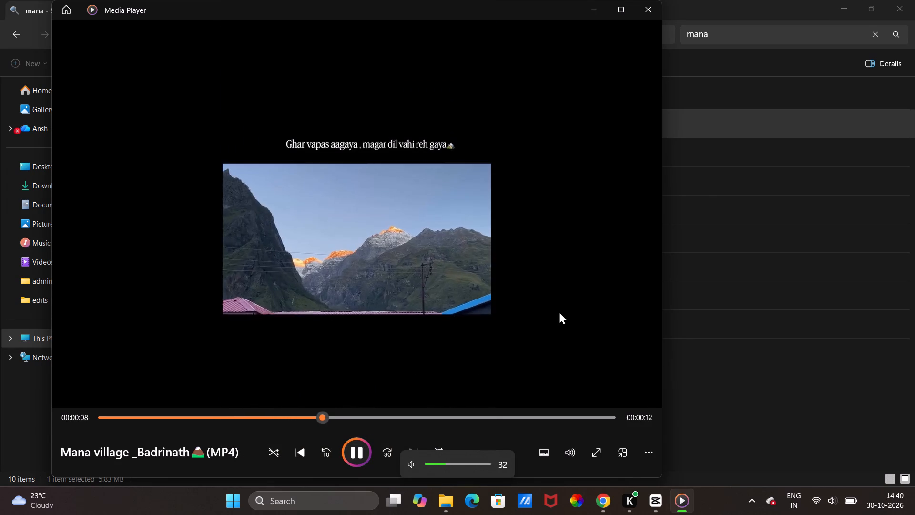
key("space")
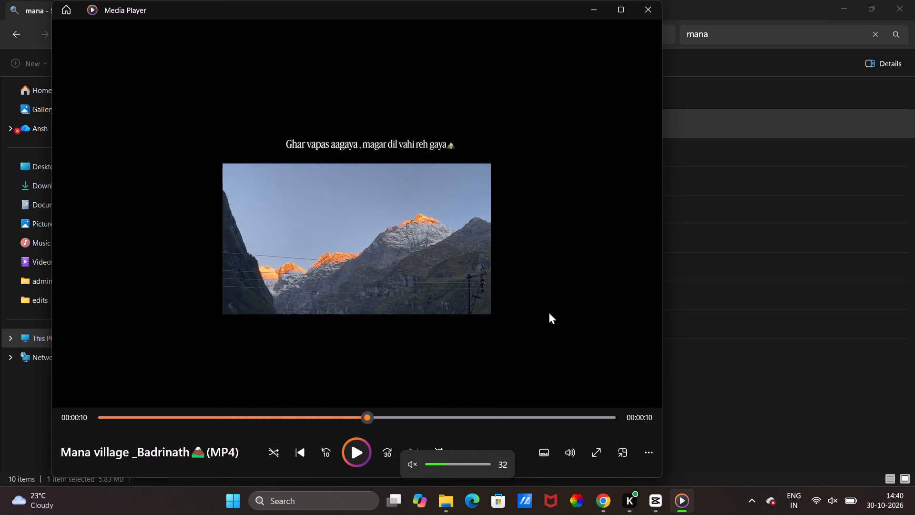
left_click(655, 13)
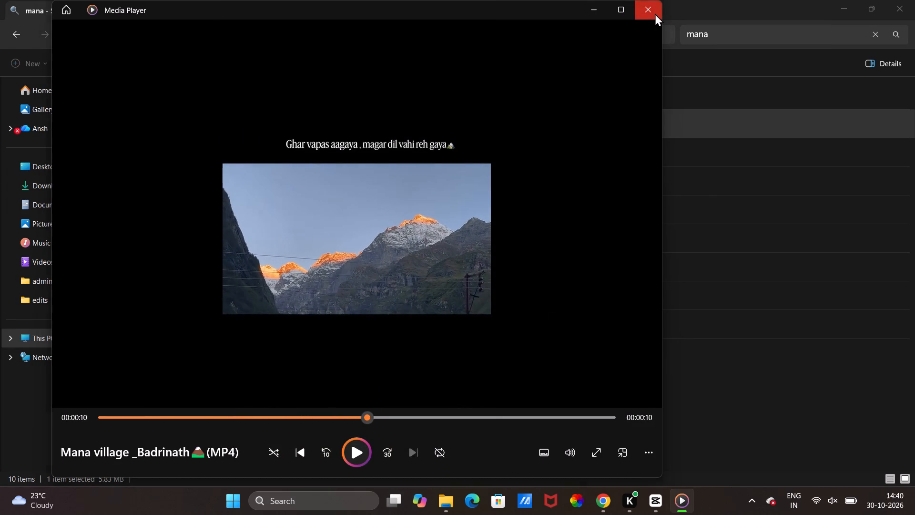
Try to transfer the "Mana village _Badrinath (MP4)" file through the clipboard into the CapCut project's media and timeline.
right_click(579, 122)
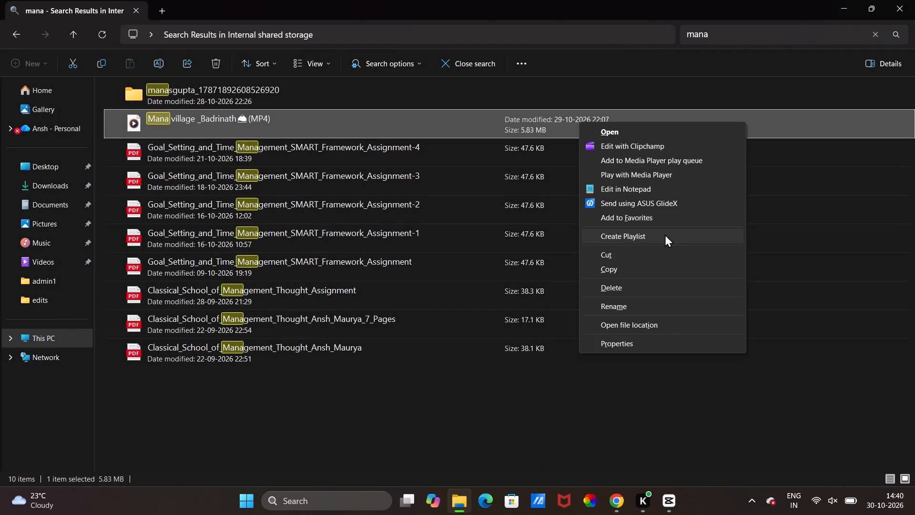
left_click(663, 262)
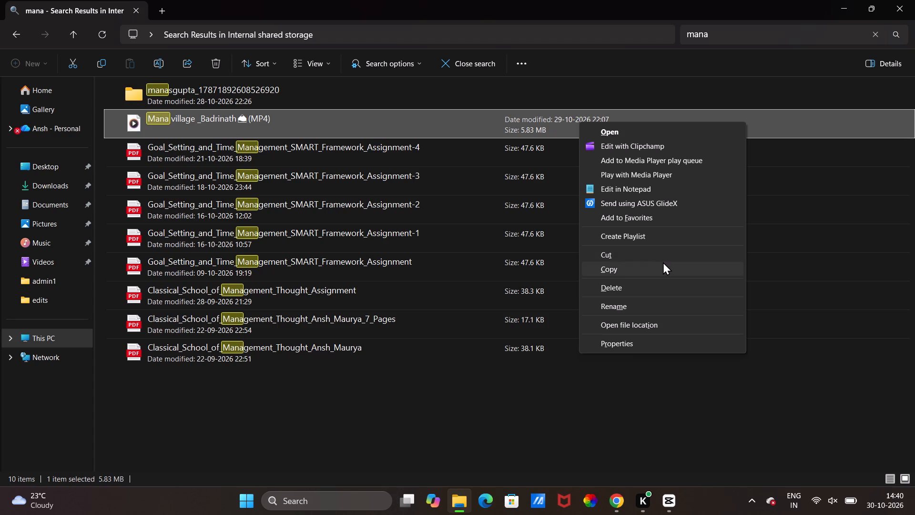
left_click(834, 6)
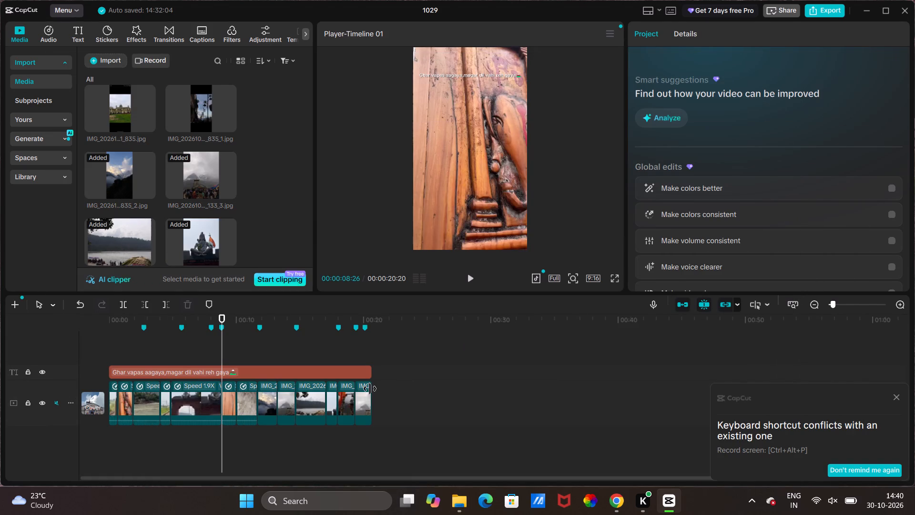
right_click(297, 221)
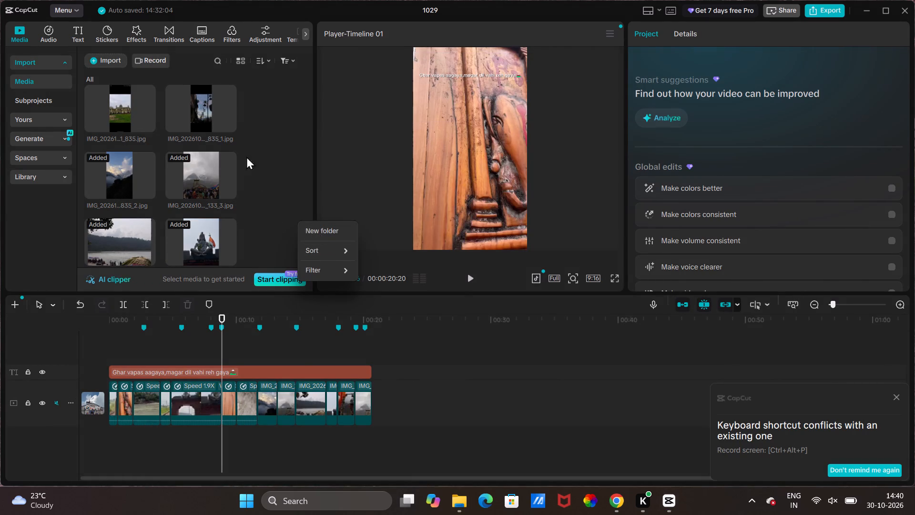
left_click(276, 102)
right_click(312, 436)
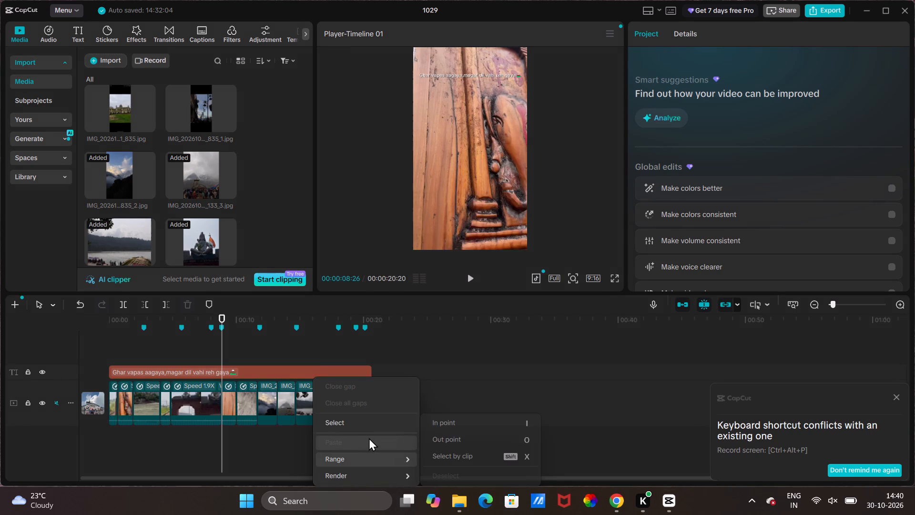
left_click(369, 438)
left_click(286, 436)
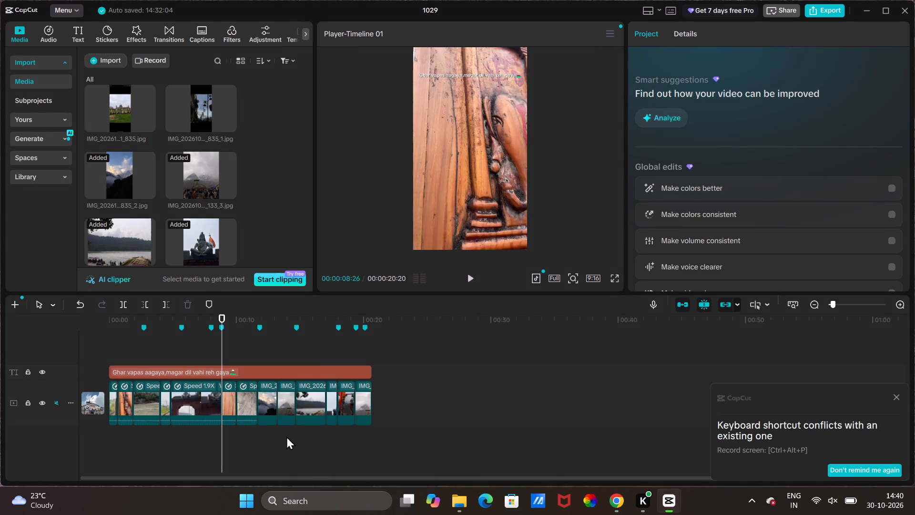
Start a media import from the device, searching the realme 11x 5G phone for "mana" to locate the Mana village _Badrinath video.
scroll(242, 131, "down", 5)
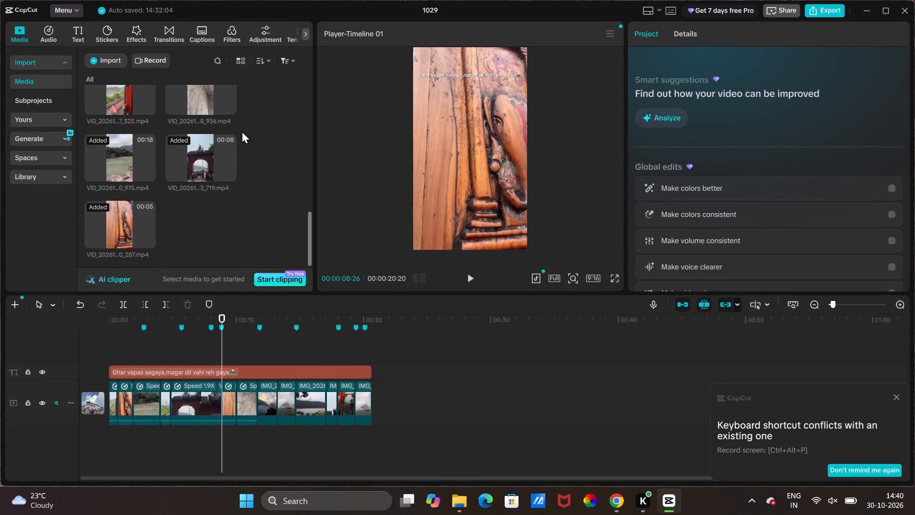
left_click(108, 62)
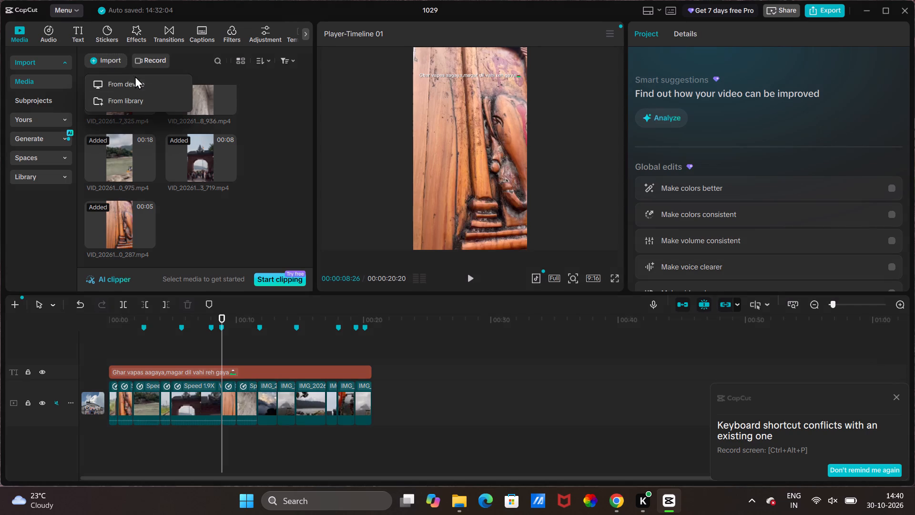
left_click(140, 83)
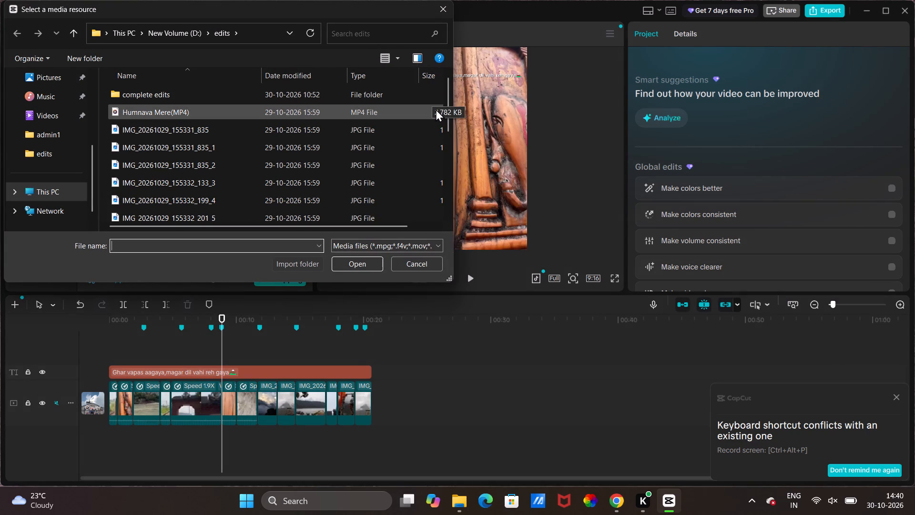
scroll(436, 109, "left", 2)
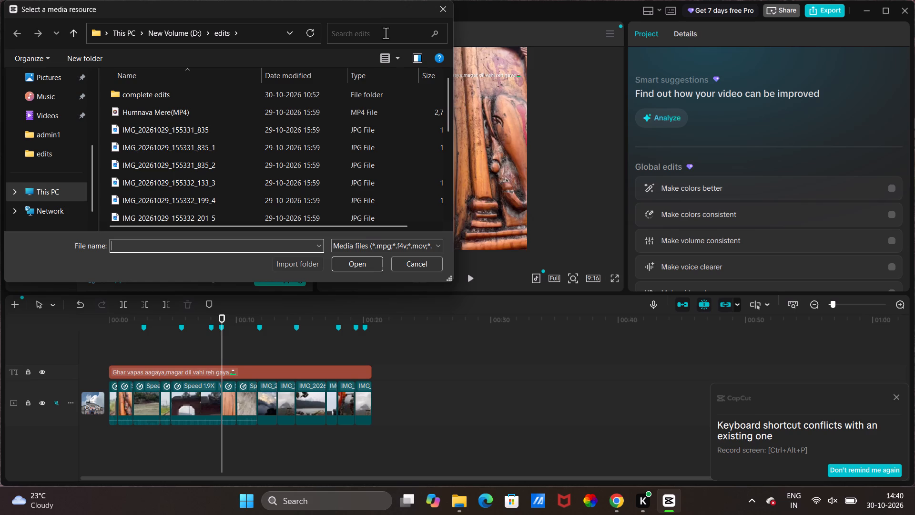
left_click(384, 27)
type("ma")
left_click(366, 26)
left_click(126, 28)
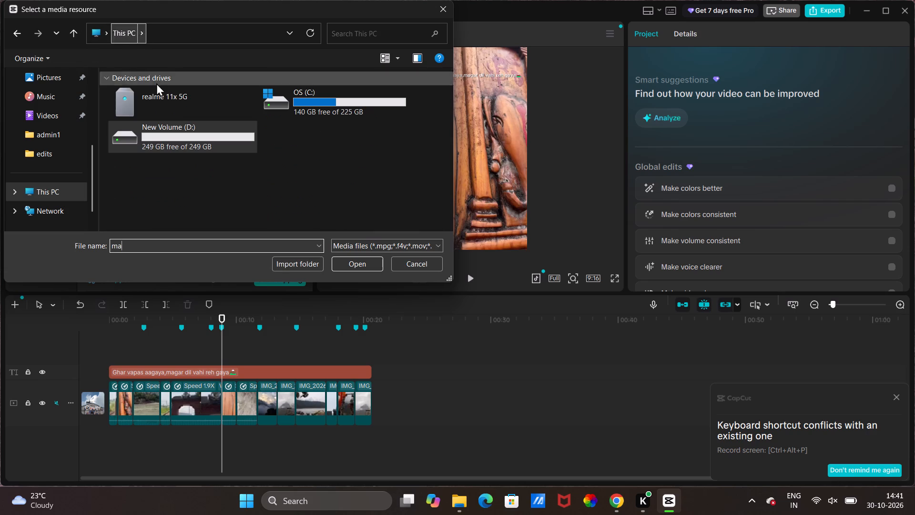
double_click(168, 100)
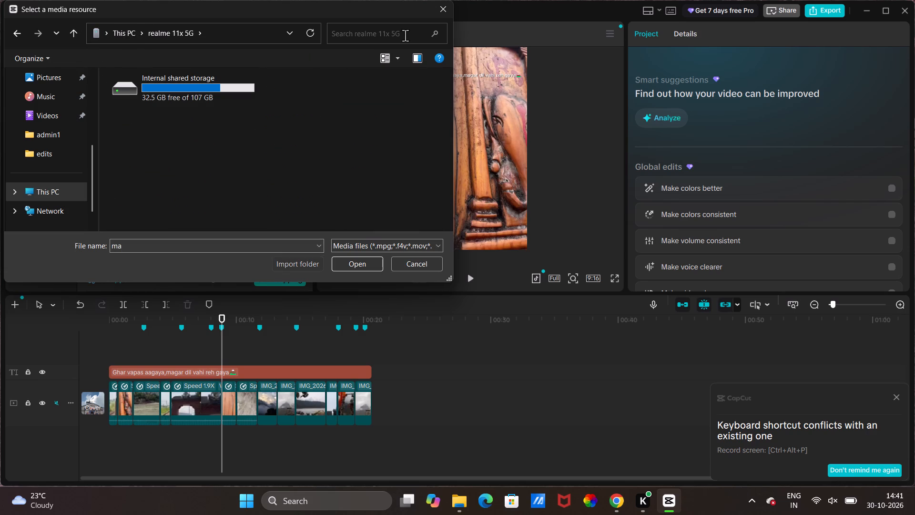
left_click(406, 34)
type("mana")
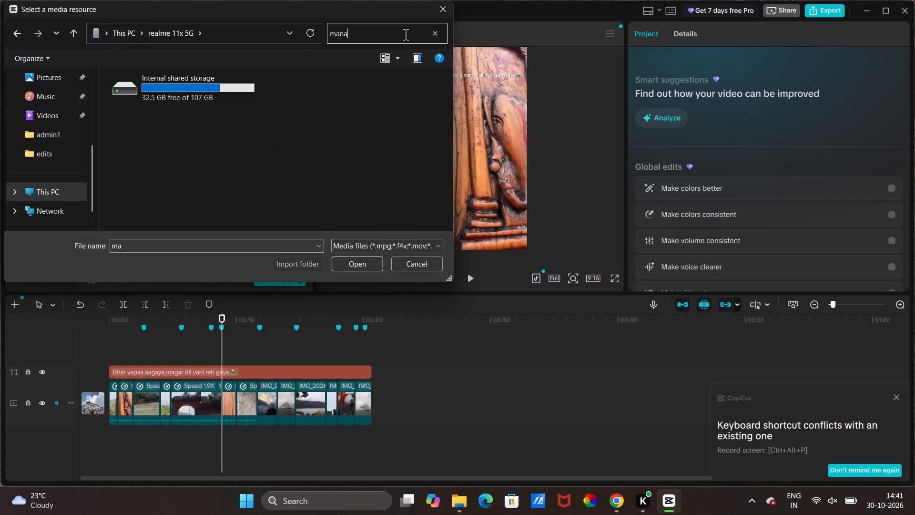
key("Return")
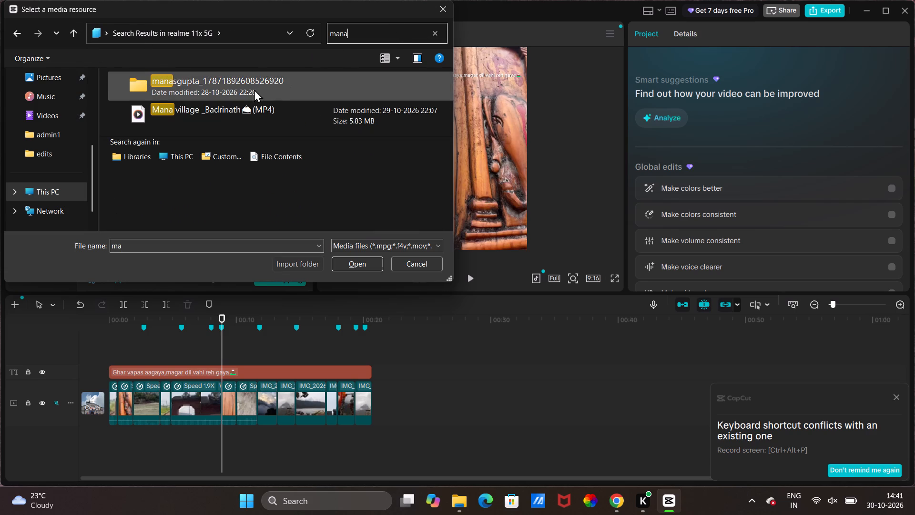
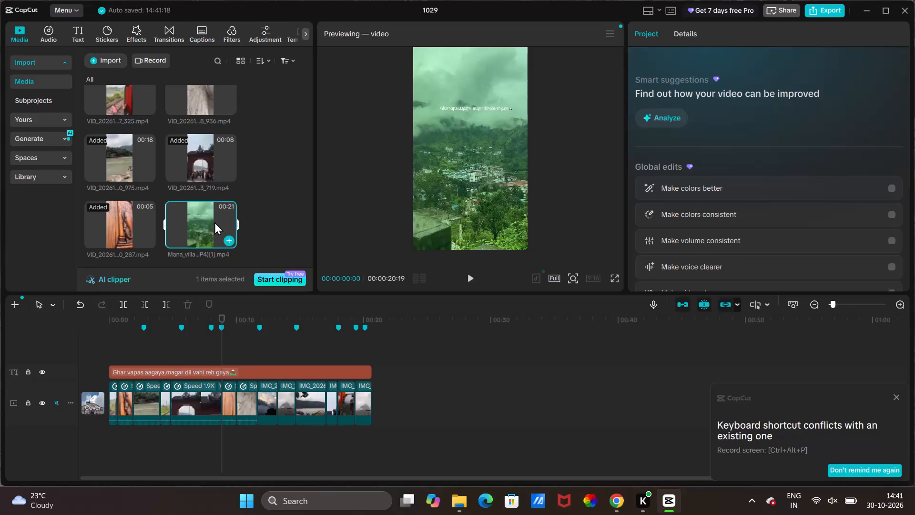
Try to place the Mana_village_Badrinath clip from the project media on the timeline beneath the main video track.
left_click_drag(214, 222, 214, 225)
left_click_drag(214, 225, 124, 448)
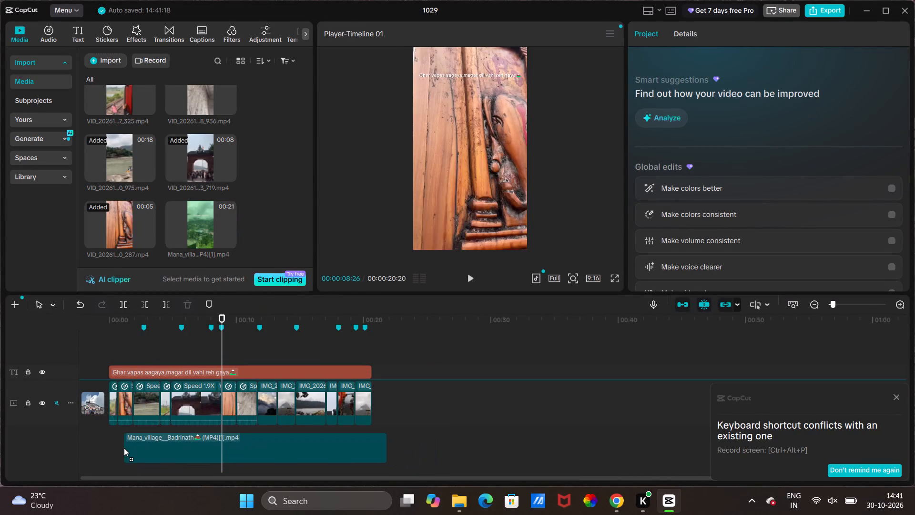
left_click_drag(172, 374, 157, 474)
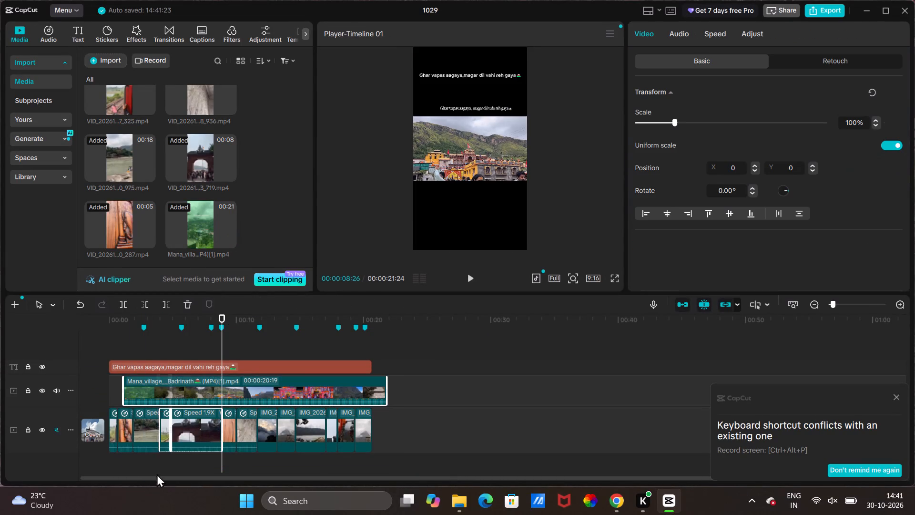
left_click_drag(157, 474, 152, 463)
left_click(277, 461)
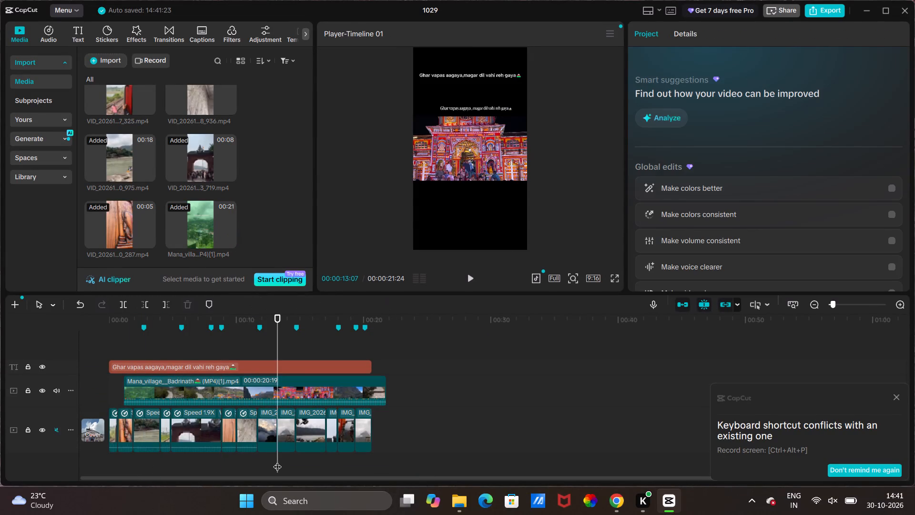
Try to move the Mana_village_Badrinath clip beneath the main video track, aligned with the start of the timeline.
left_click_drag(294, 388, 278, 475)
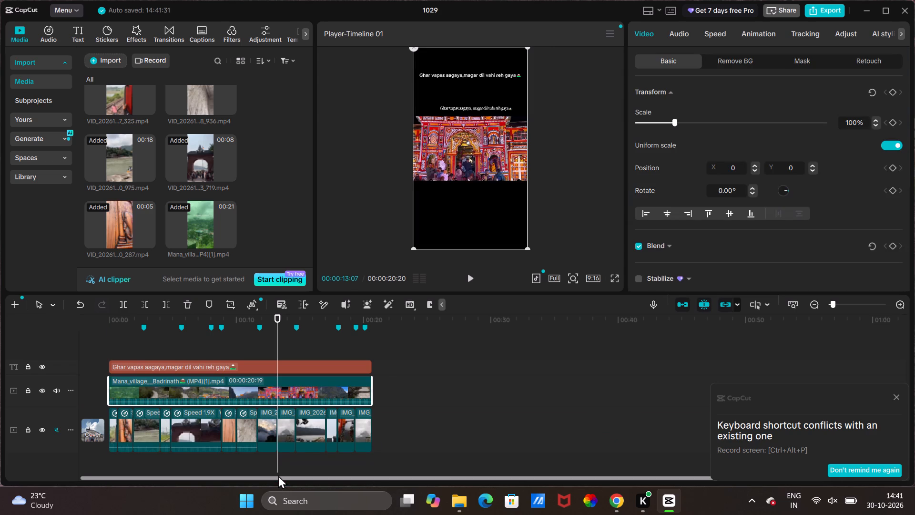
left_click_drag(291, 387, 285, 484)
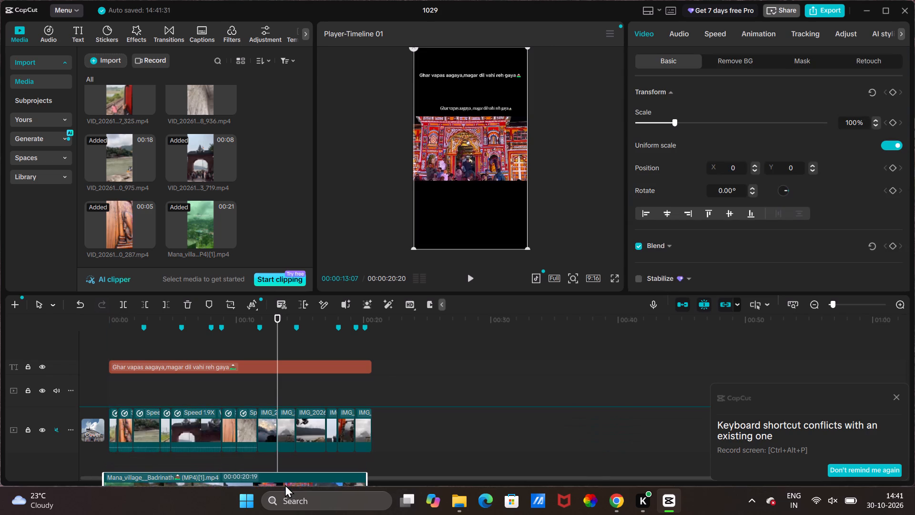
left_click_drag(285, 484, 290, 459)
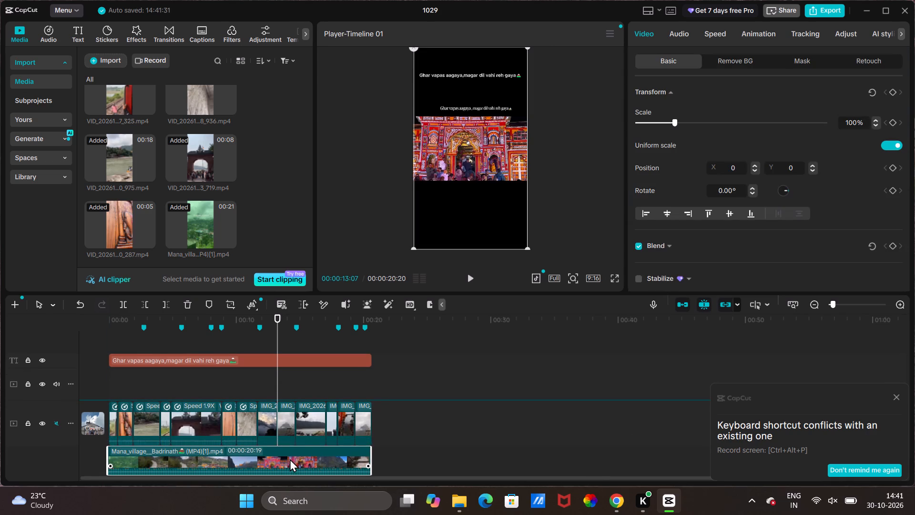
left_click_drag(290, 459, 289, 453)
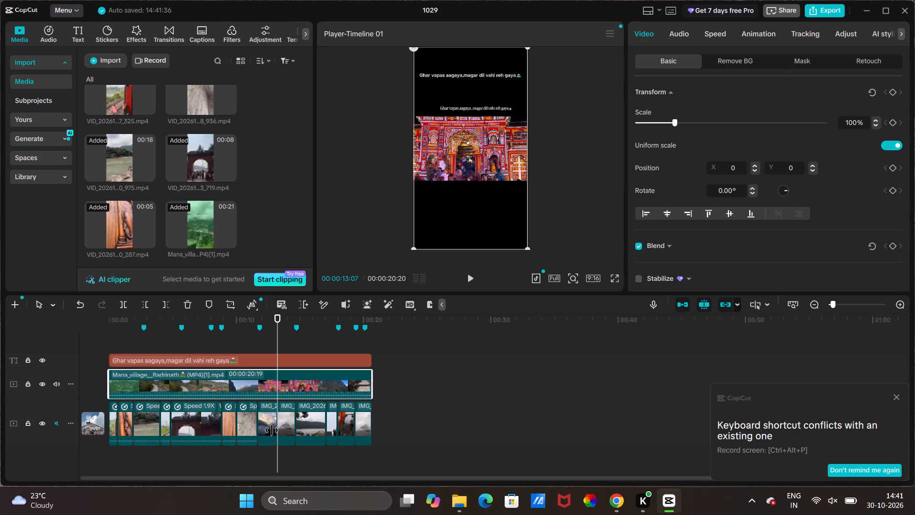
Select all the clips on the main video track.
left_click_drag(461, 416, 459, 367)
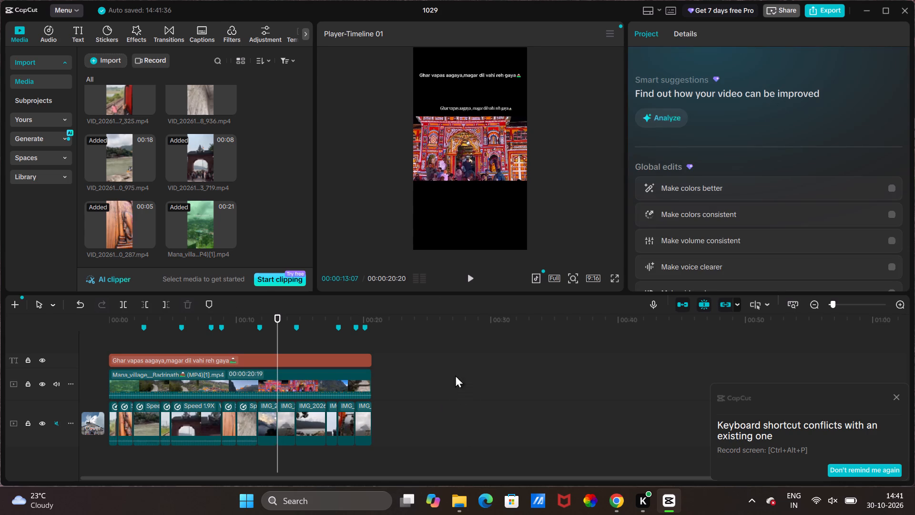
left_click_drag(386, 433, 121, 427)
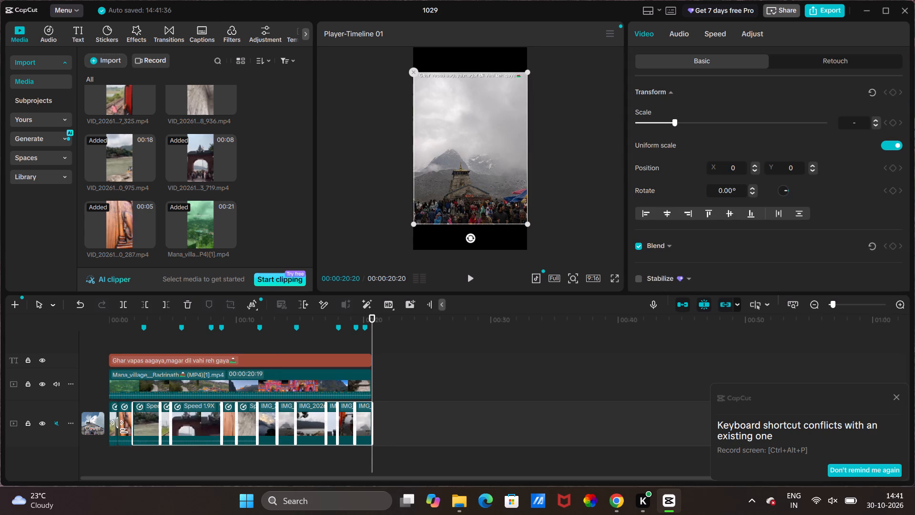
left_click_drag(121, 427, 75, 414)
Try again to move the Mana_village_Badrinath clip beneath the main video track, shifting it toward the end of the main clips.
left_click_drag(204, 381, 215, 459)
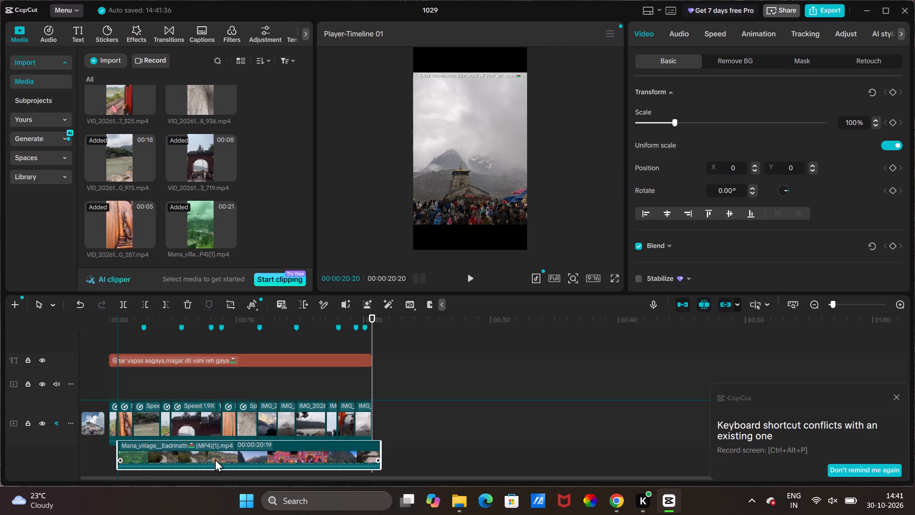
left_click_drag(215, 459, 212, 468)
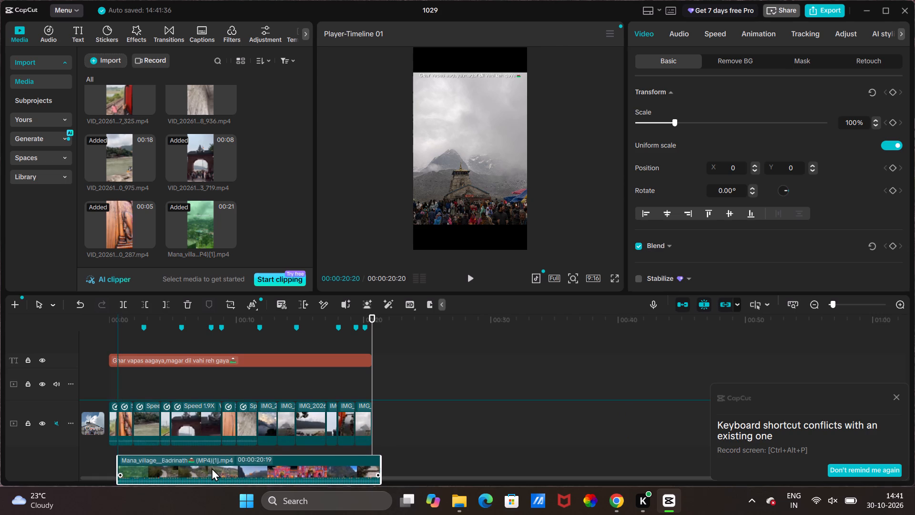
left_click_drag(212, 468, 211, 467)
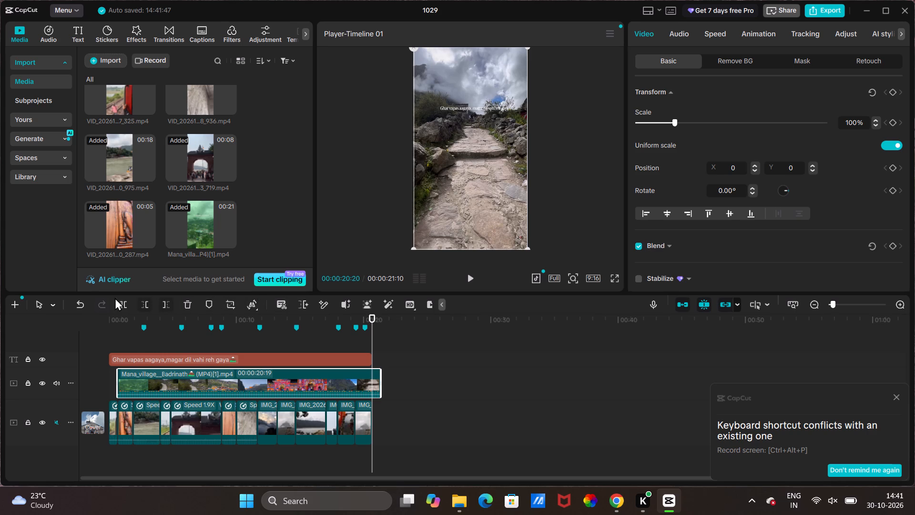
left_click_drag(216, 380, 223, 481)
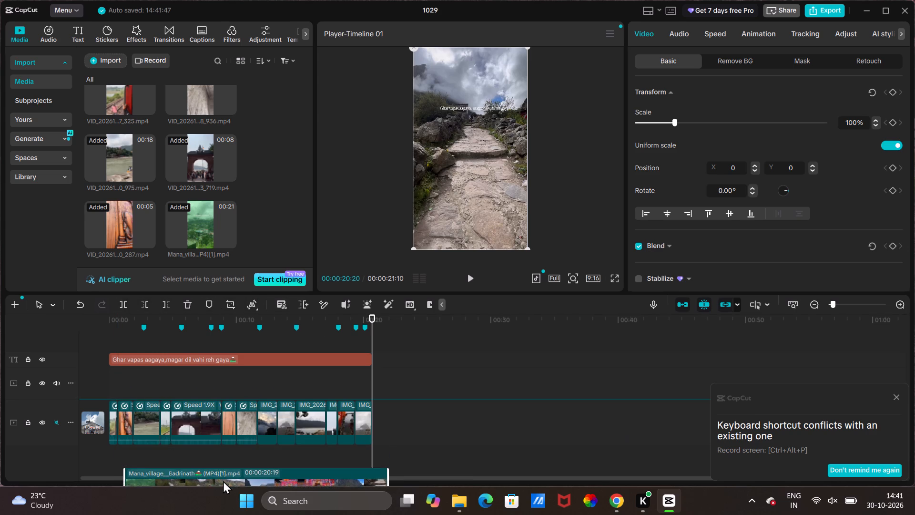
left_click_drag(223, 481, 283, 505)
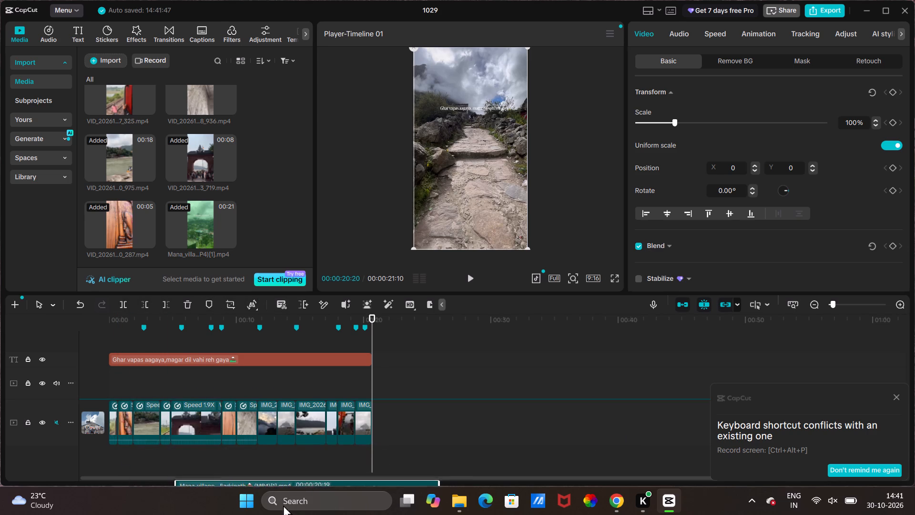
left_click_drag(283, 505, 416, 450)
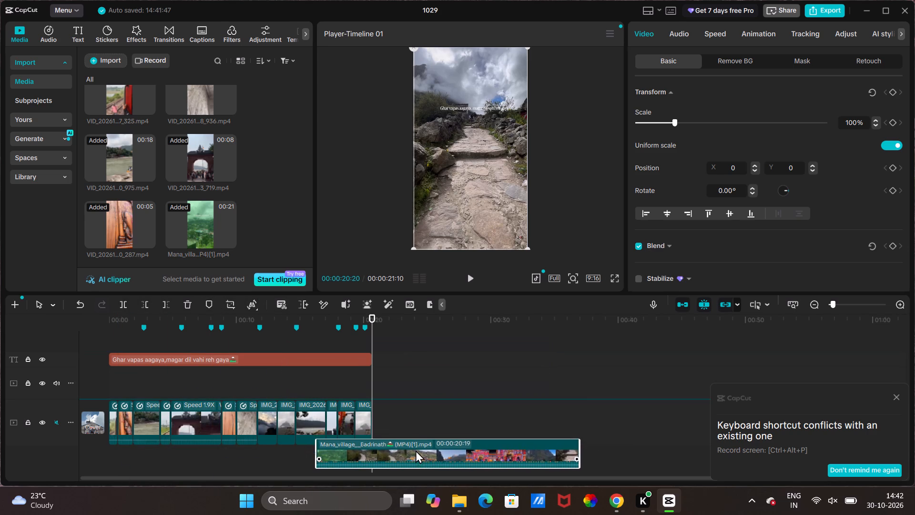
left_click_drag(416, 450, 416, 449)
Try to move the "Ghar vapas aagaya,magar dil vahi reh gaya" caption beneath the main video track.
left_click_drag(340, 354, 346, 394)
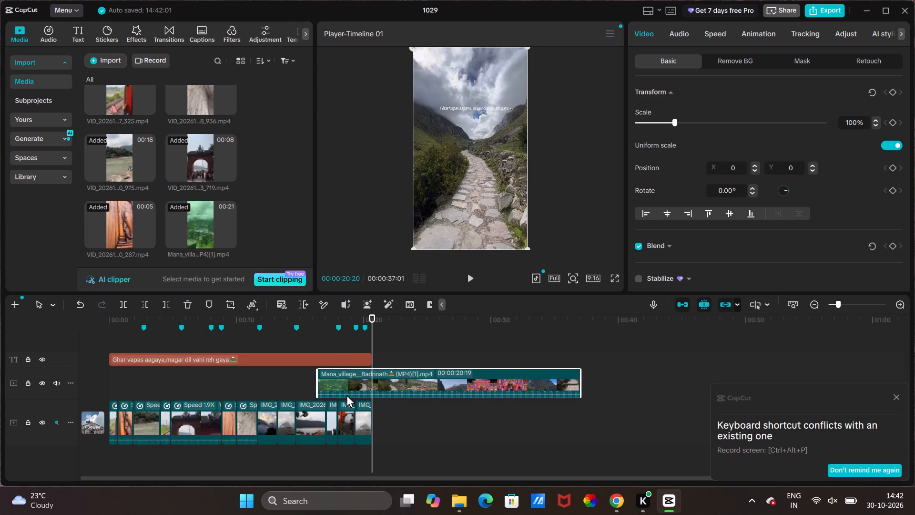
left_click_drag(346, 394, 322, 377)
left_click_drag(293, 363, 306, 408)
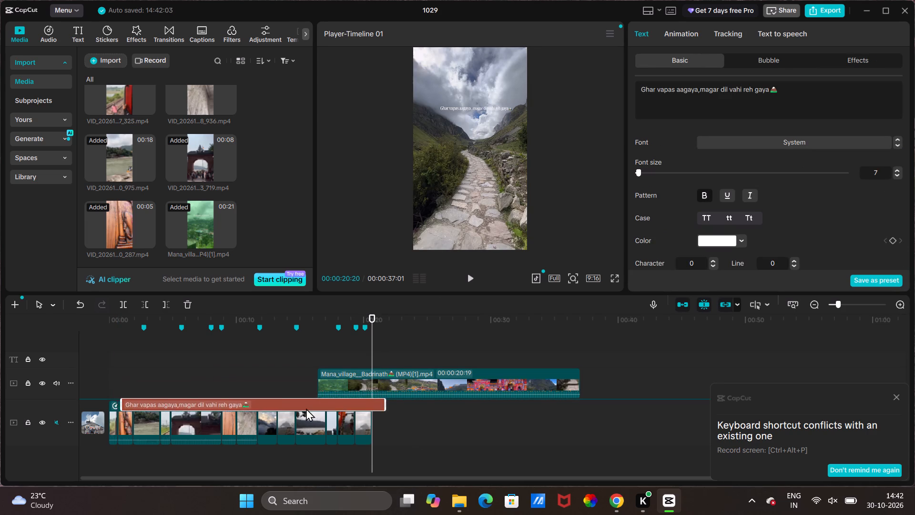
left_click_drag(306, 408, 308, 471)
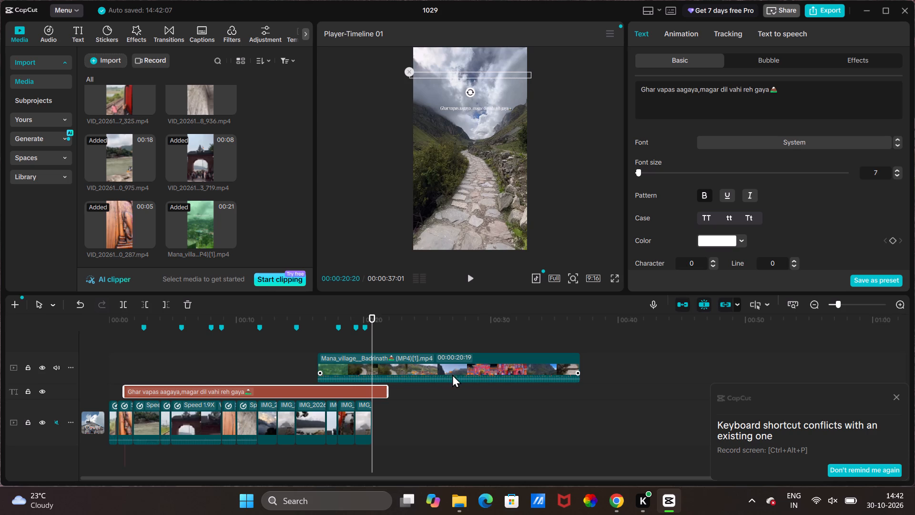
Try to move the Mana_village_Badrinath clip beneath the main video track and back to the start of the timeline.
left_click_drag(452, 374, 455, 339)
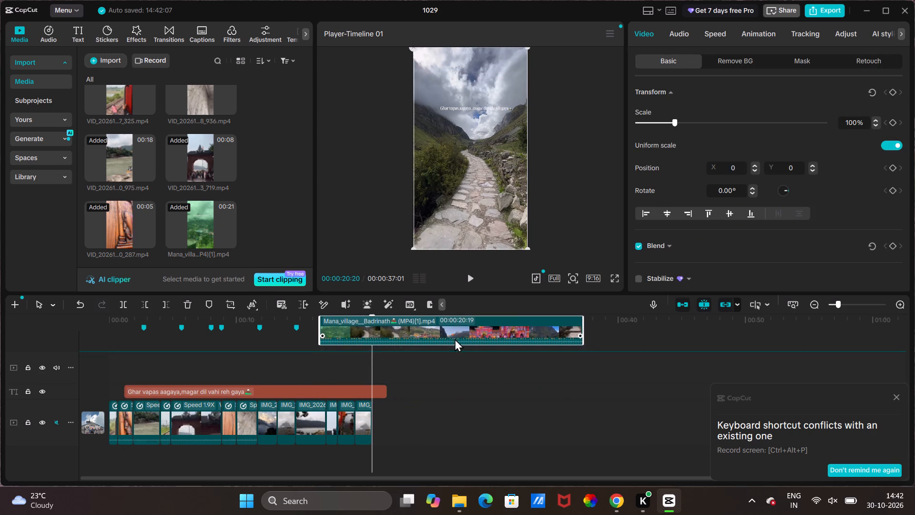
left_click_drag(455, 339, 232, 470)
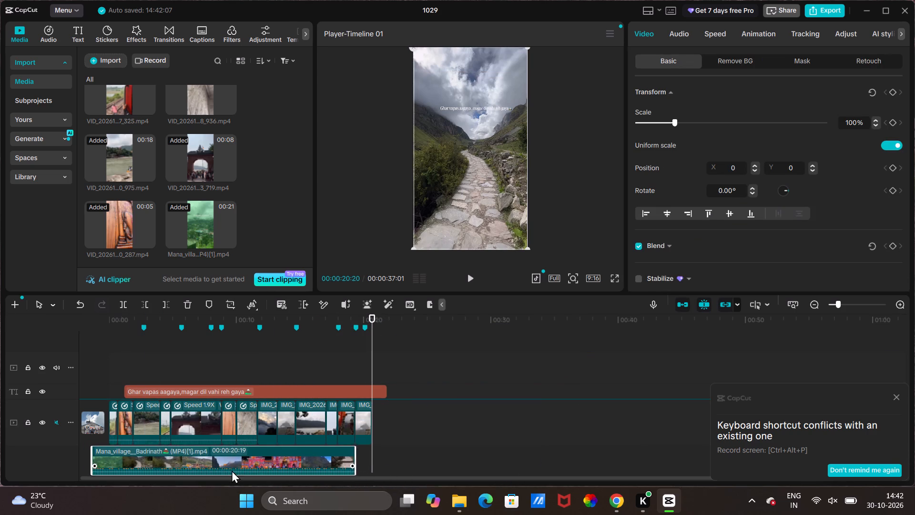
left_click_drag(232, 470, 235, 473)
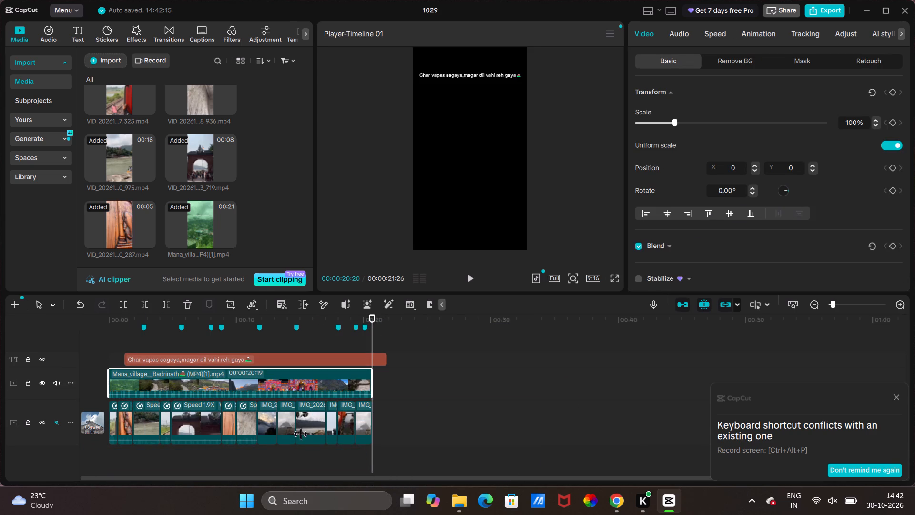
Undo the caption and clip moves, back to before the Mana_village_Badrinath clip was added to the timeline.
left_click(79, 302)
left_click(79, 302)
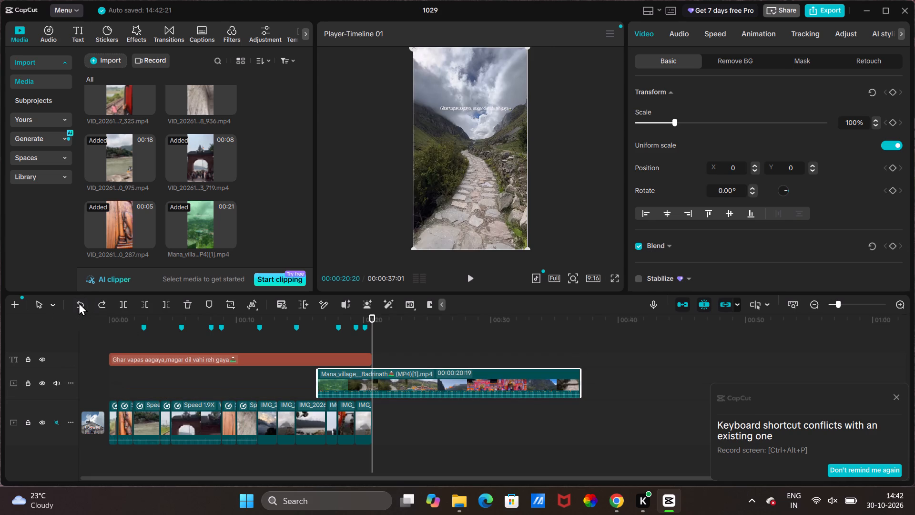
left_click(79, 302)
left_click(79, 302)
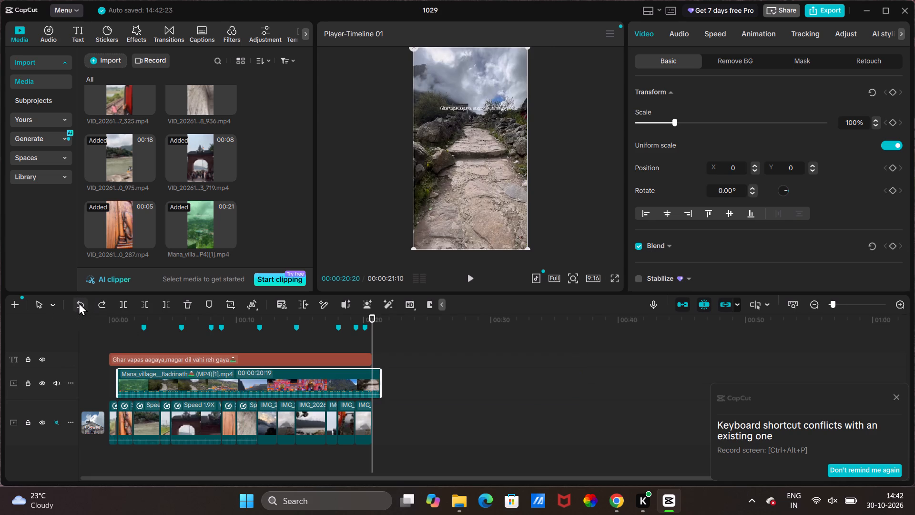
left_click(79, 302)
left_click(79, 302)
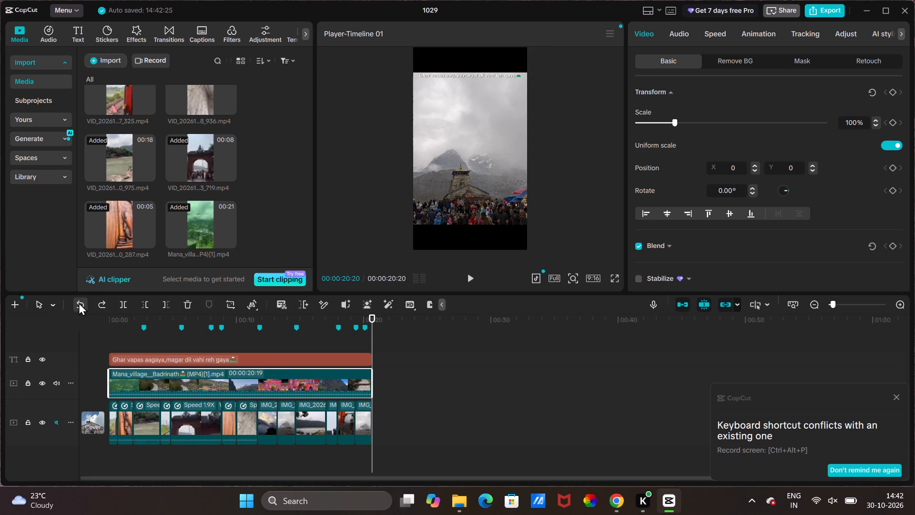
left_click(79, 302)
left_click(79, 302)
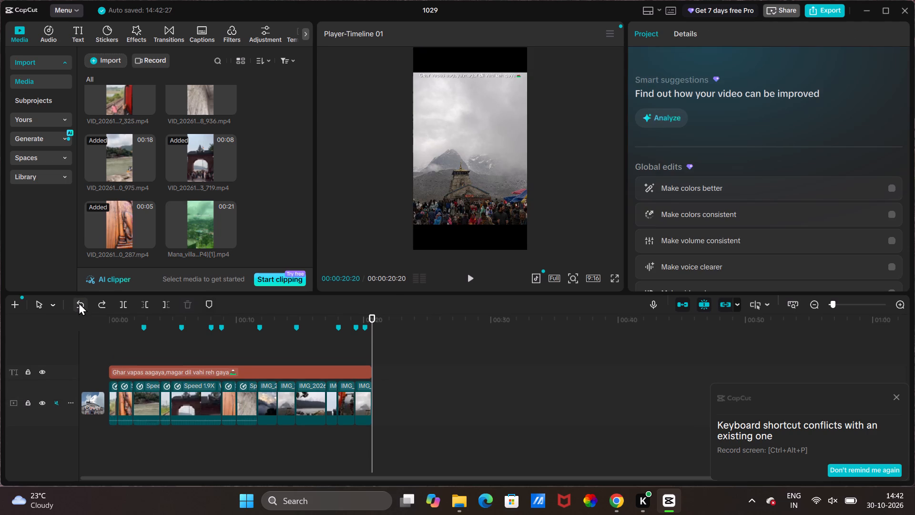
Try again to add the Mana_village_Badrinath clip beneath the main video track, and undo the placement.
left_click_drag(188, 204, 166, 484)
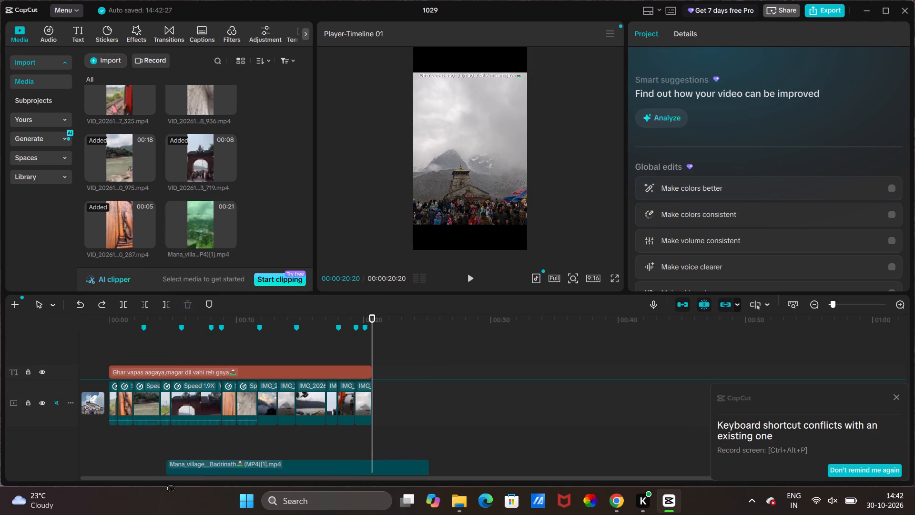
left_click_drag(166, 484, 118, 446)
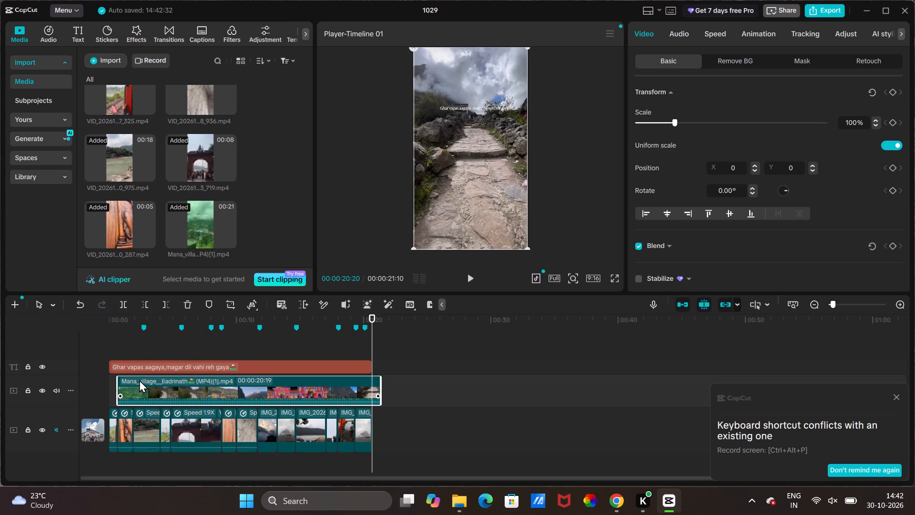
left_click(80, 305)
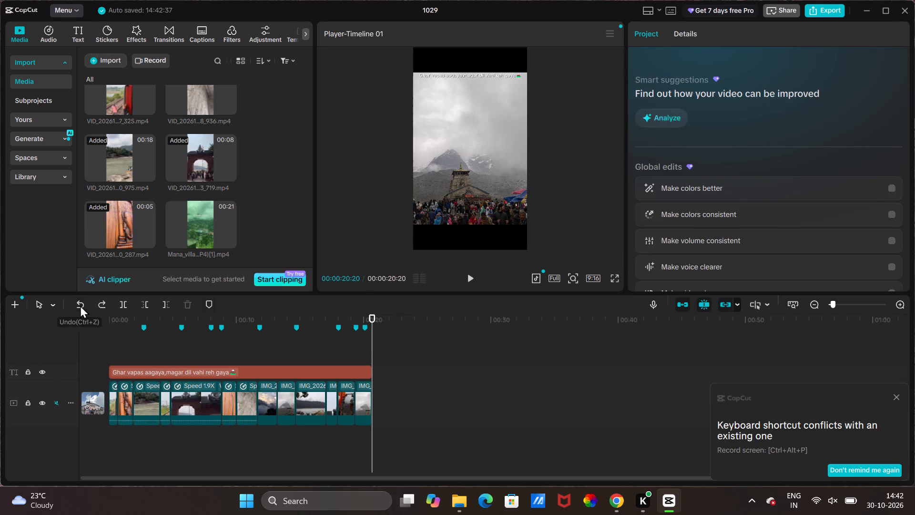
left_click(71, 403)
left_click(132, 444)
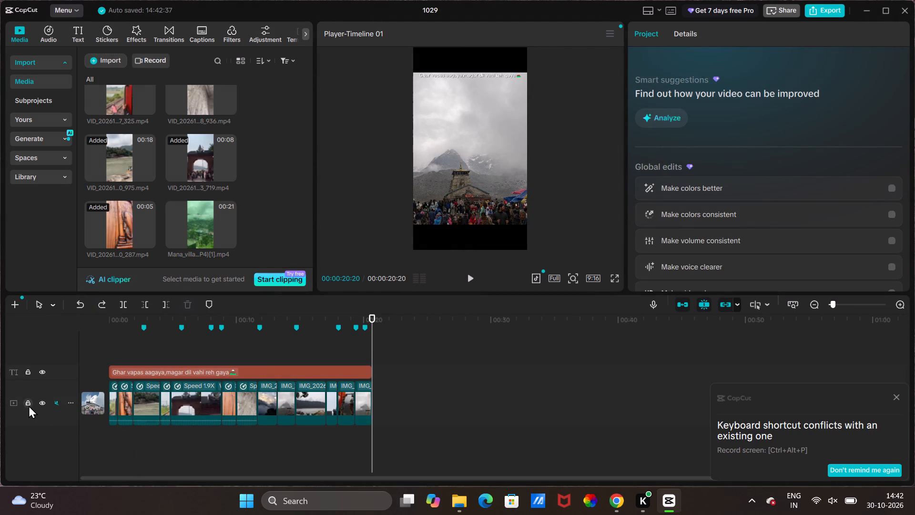
Lock the main video track, and hide and unhide it once.
left_click(29, 405)
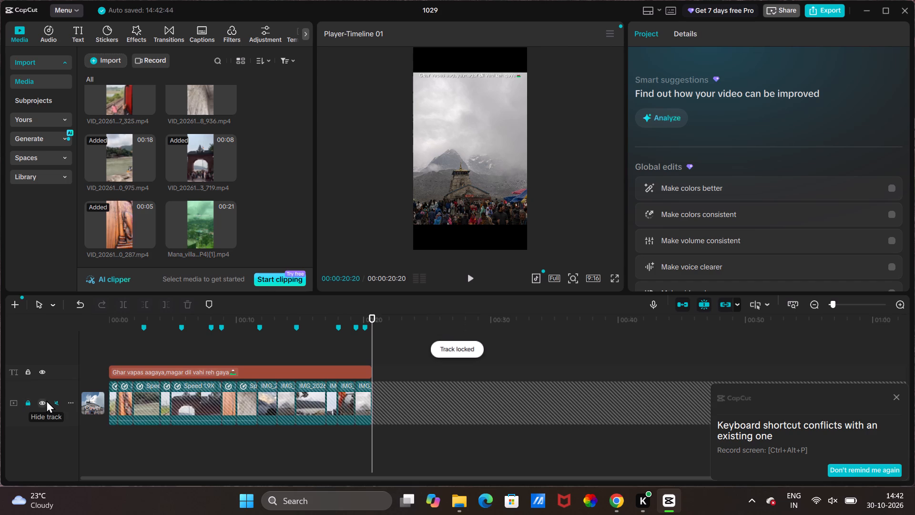
left_click(46, 400)
left_click(46, 400)
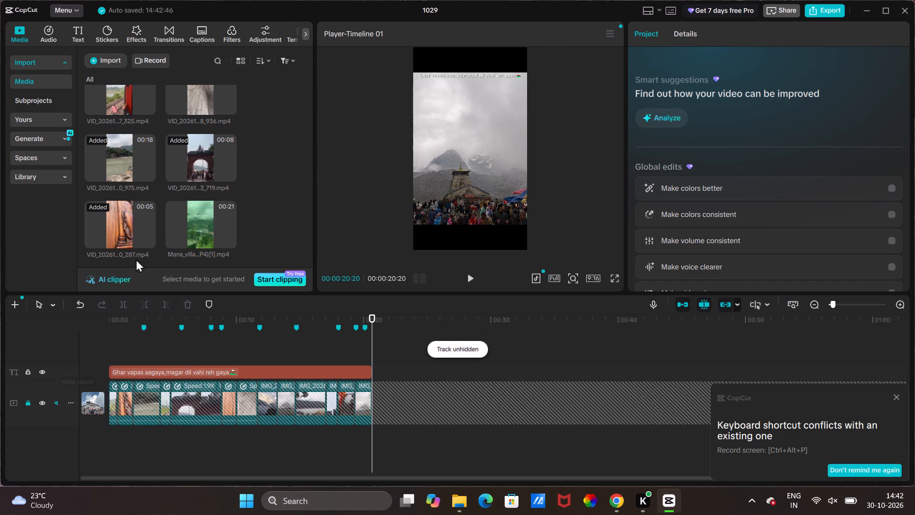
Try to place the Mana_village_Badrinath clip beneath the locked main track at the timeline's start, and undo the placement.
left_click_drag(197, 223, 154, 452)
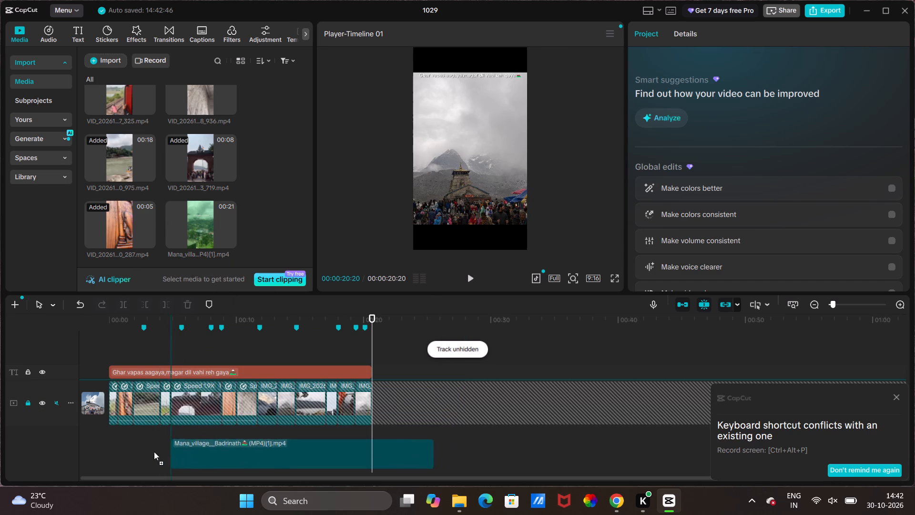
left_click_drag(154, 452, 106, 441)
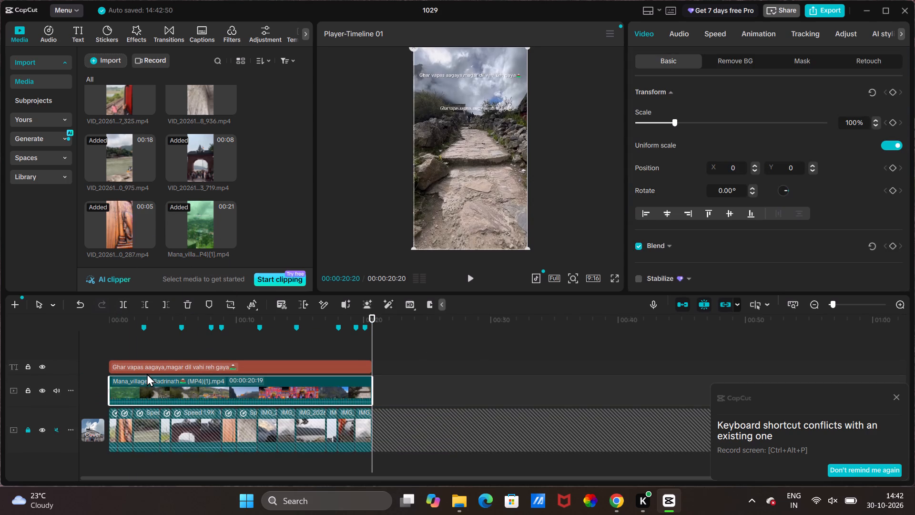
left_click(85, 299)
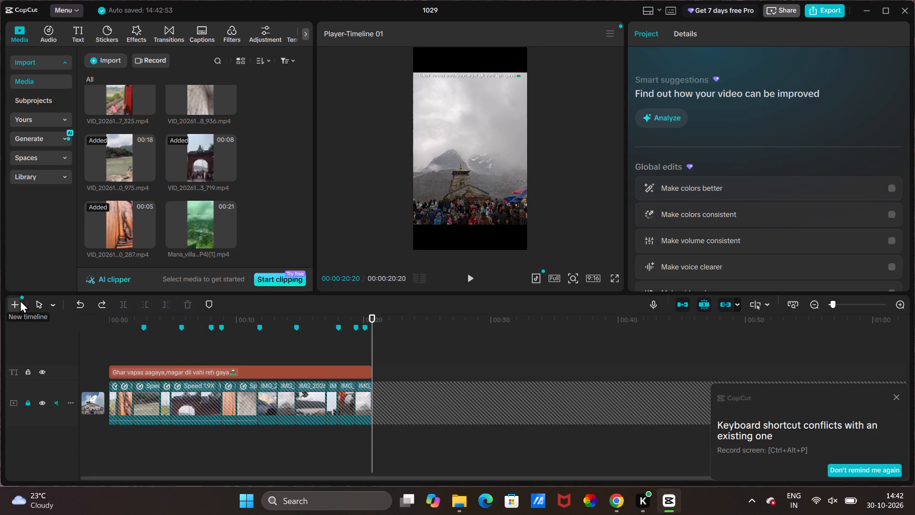
Create a new, empty timeline in project 1029.
left_click(20, 300)
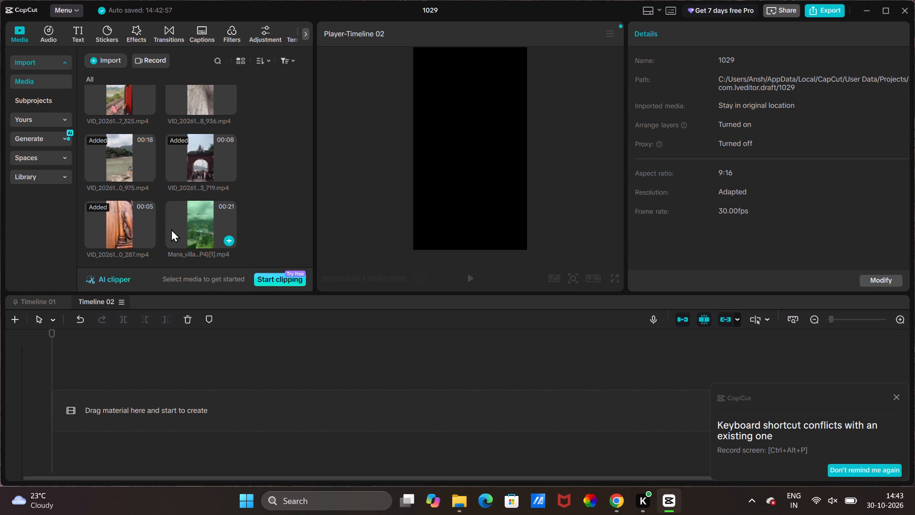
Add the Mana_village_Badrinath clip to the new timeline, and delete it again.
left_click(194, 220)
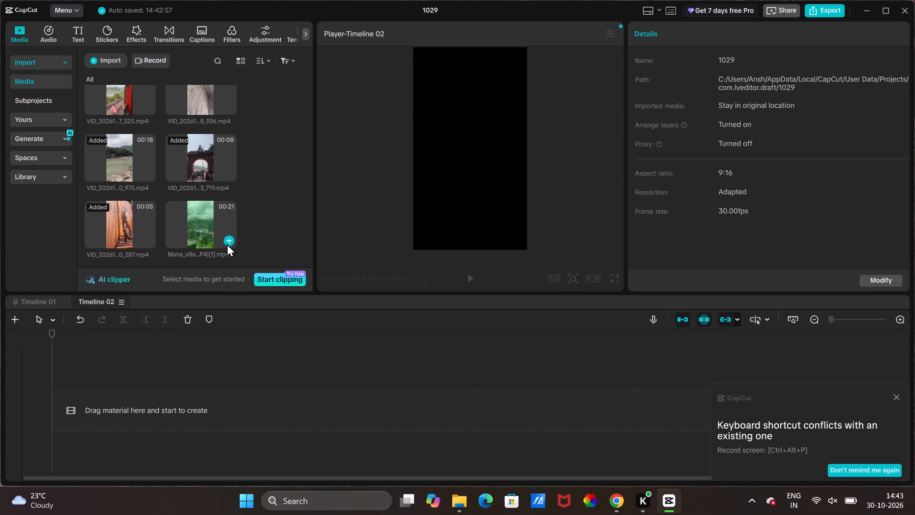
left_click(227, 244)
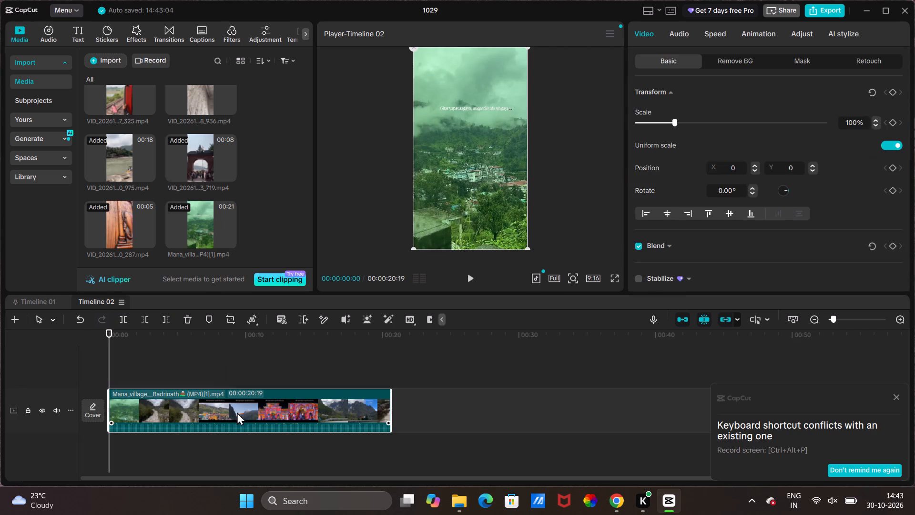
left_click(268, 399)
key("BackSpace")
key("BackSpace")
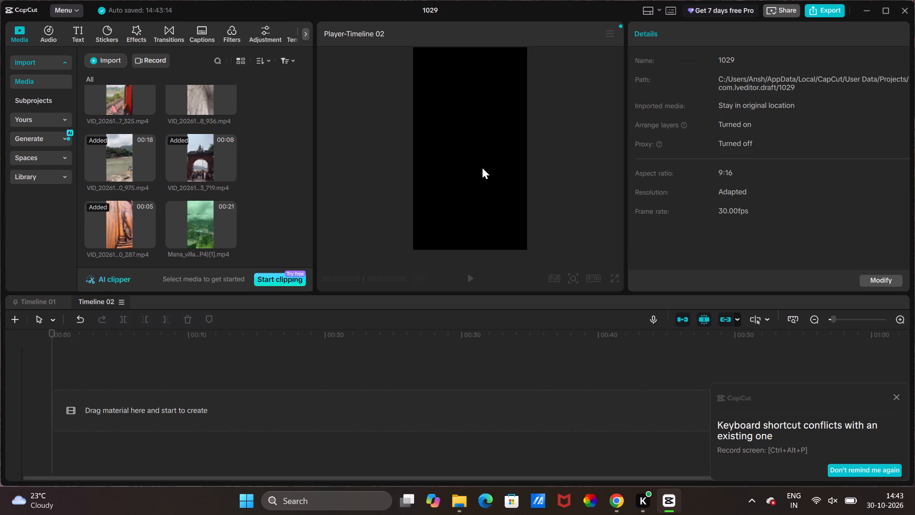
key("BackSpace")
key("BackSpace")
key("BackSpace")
Return to Timeline 01 with the main travel clips and the caption.
left_click(93, 300)
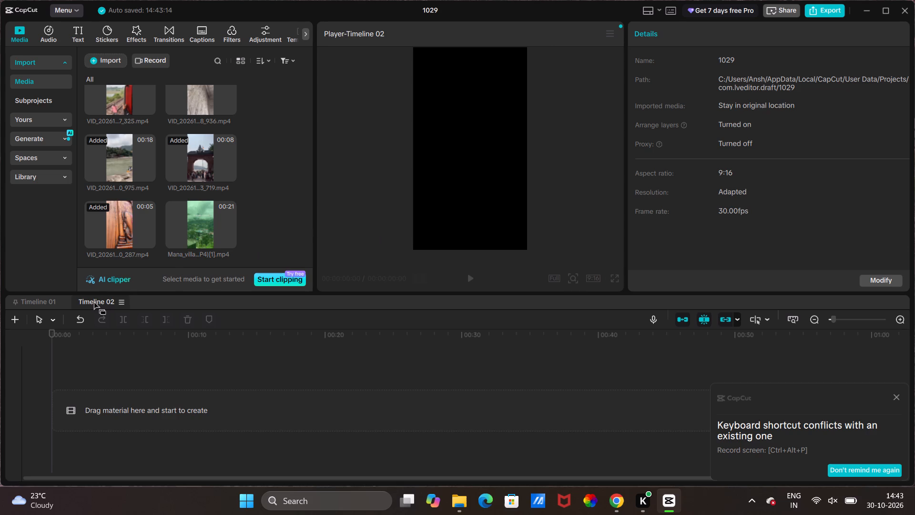
left_click(93, 300)
left_click(41, 297)
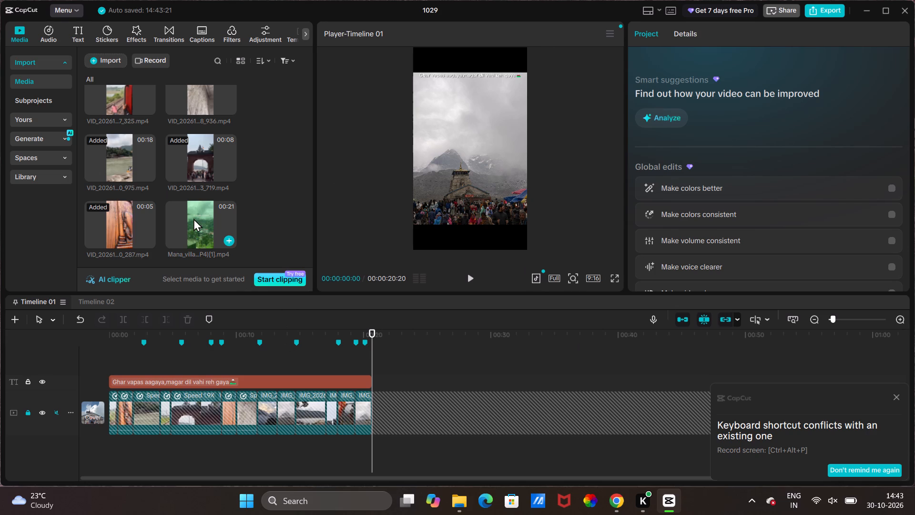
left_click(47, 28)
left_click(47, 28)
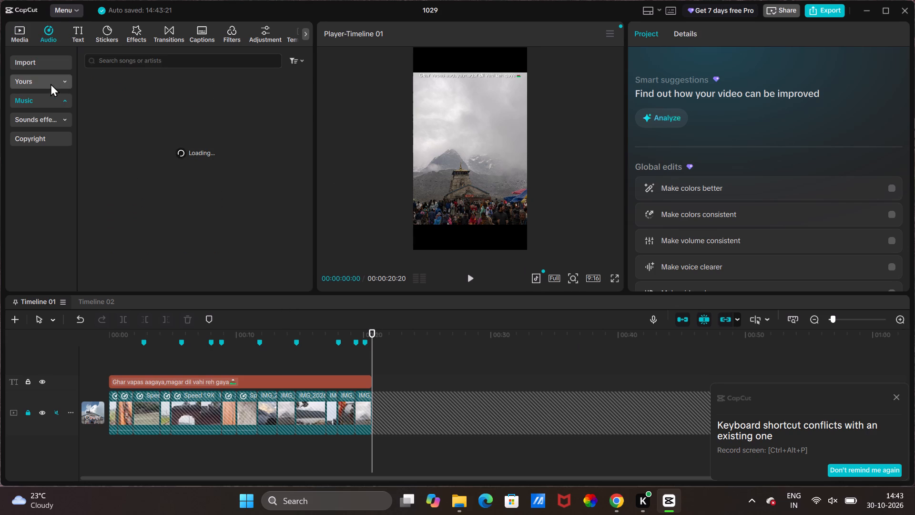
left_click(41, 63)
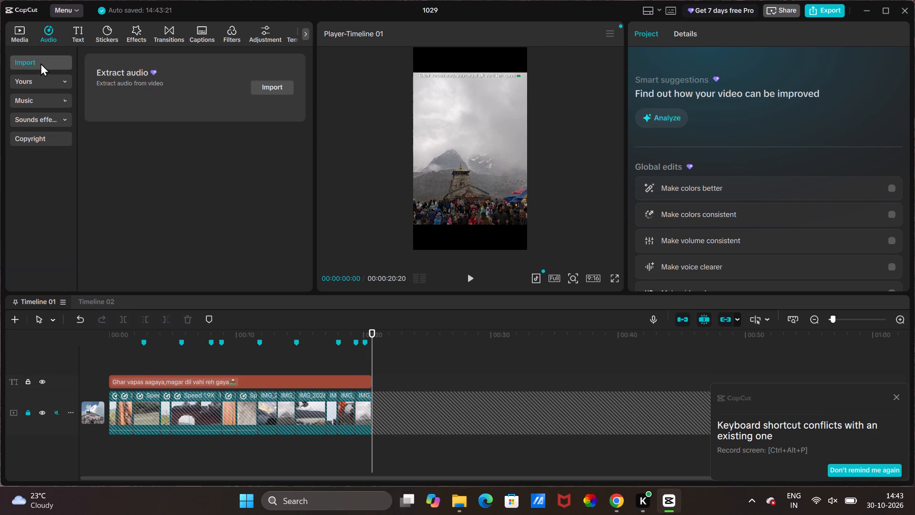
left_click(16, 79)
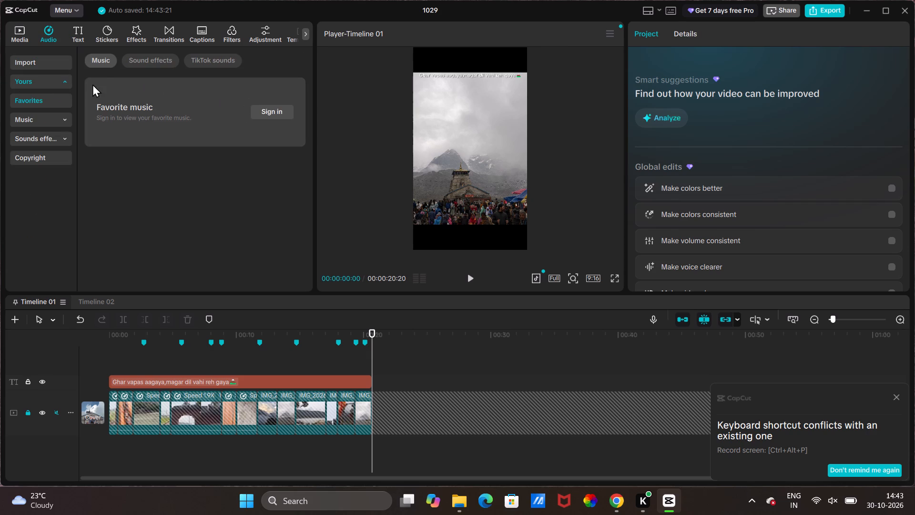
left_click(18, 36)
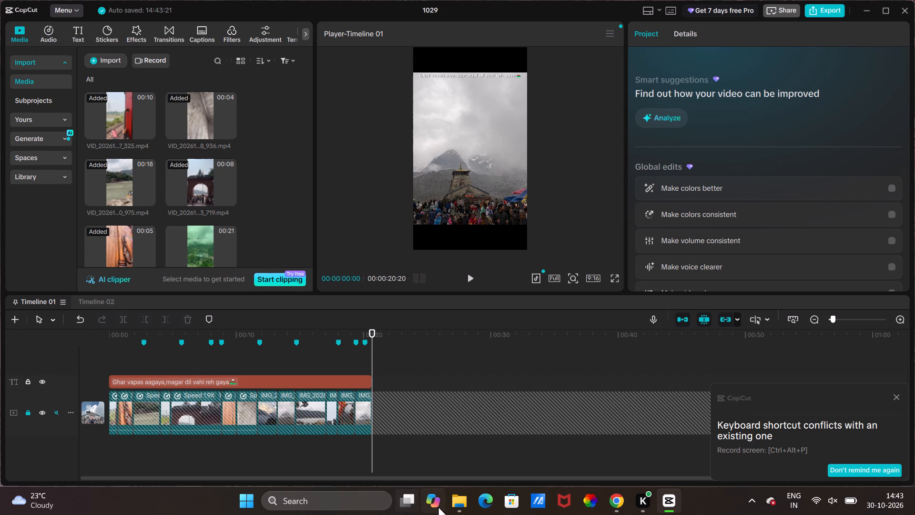
Switch to File Explorer, to the search results containing the Mana village _Badrinath (MP4) file.
left_click(455, 506)
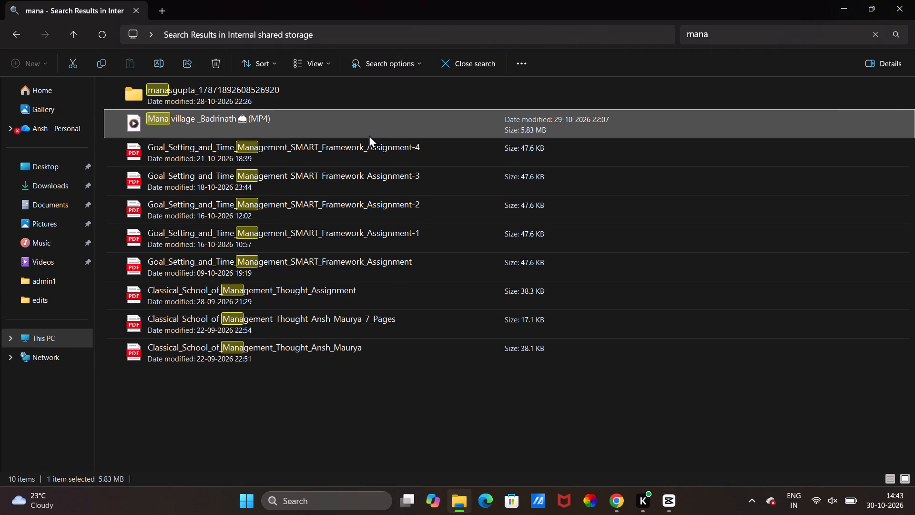
Refresh the search results for mana in the internal shared storage.
key("ctrl+r")
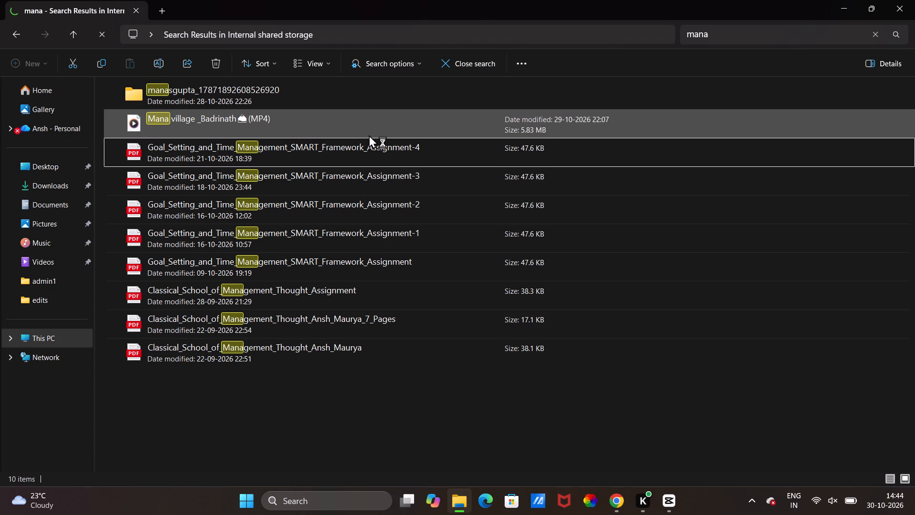
Switch to WhatsApp by launching it from the pinned apps.
left_click(243, 499)
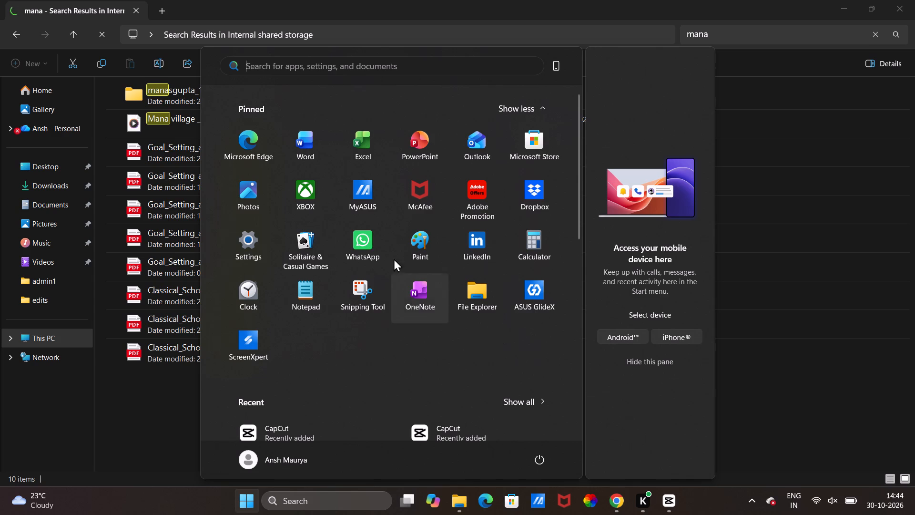
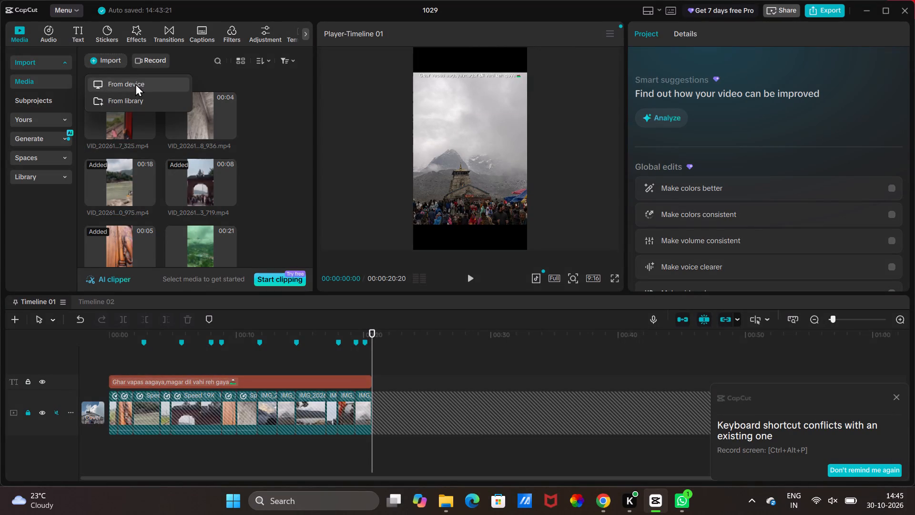
Start a media import from the device and browse the local folders, including admin1, for the file to import.
left_click(135, 83)
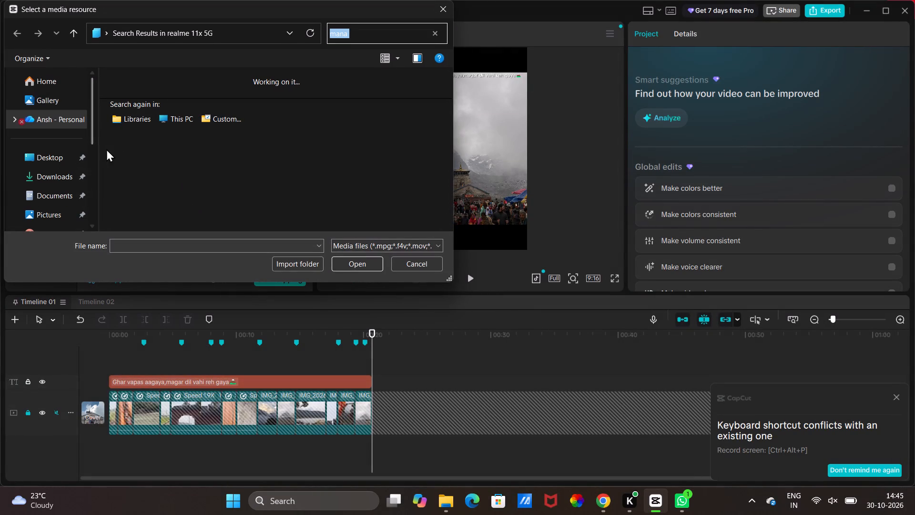
scroll(61, 174, "down", 1)
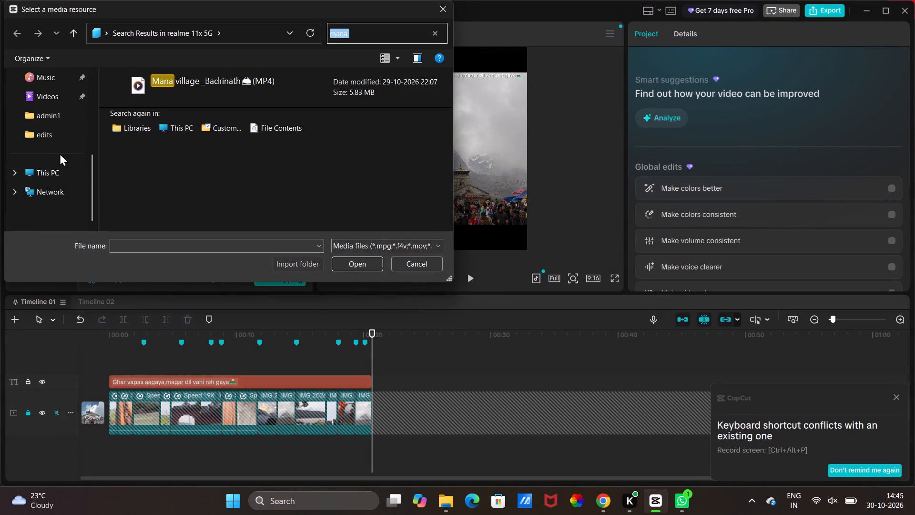
left_click(56, 106)
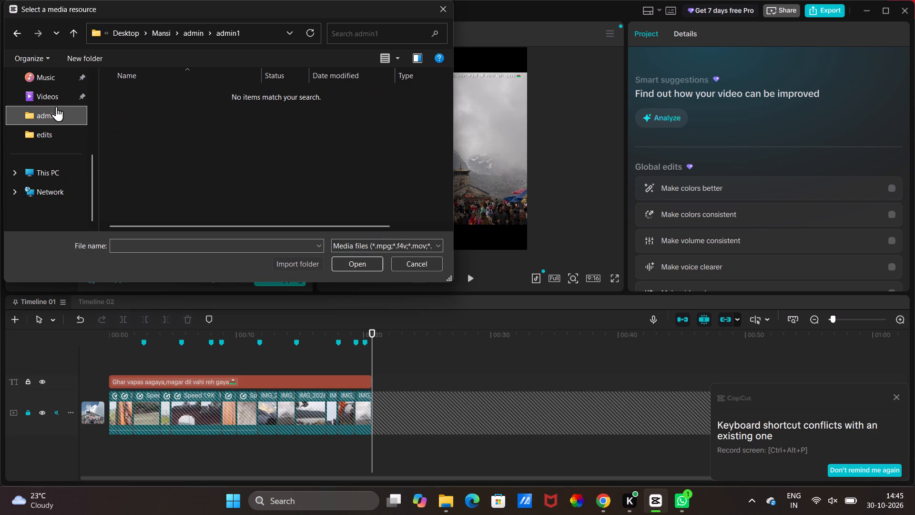
scroll(56, 106, "up", 2)
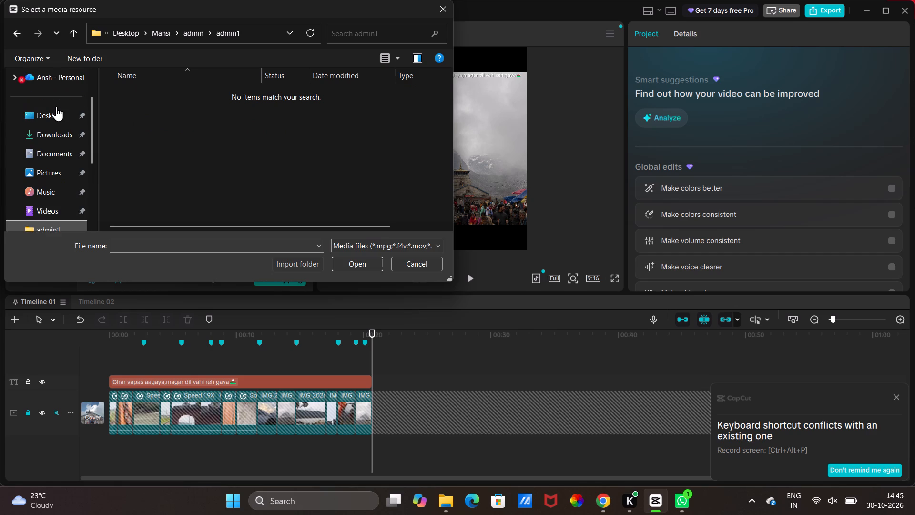
scroll(56, 106, "up", 1)
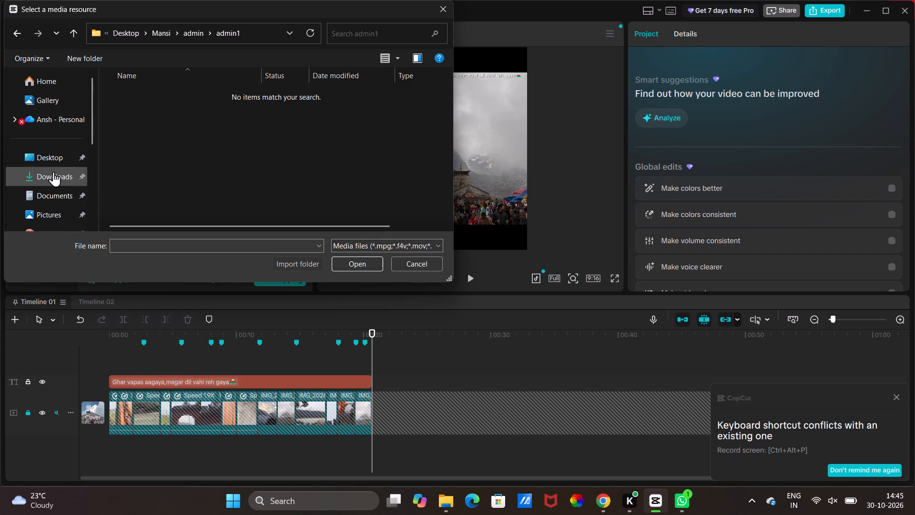
Look through the Downloads and admin1 folders and the D: and C: drives for the media file to import.
left_click(53, 172)
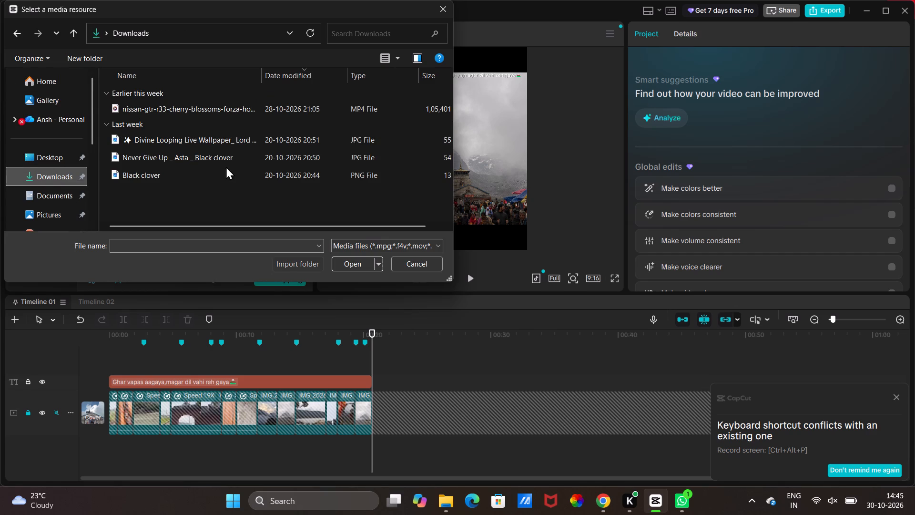
scroll(57, 185, "down", 2)
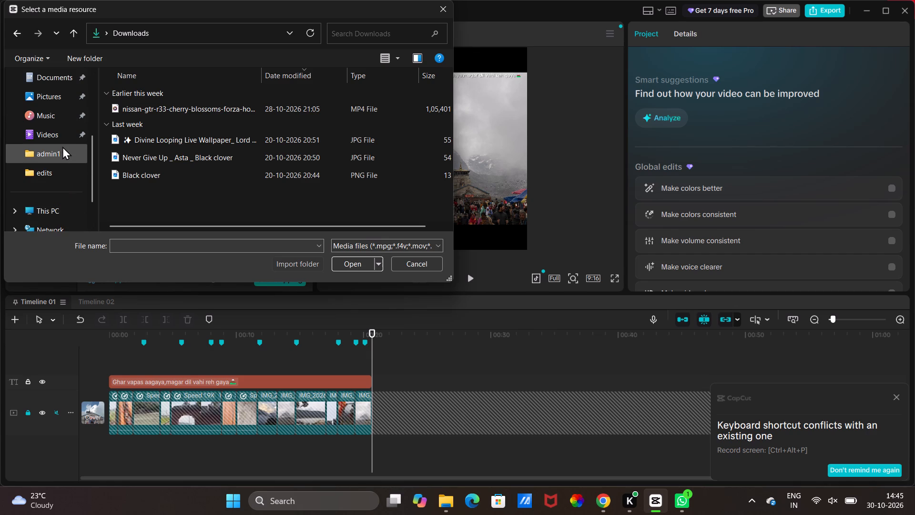
left_click(62, 146)
left_click(63, 218)
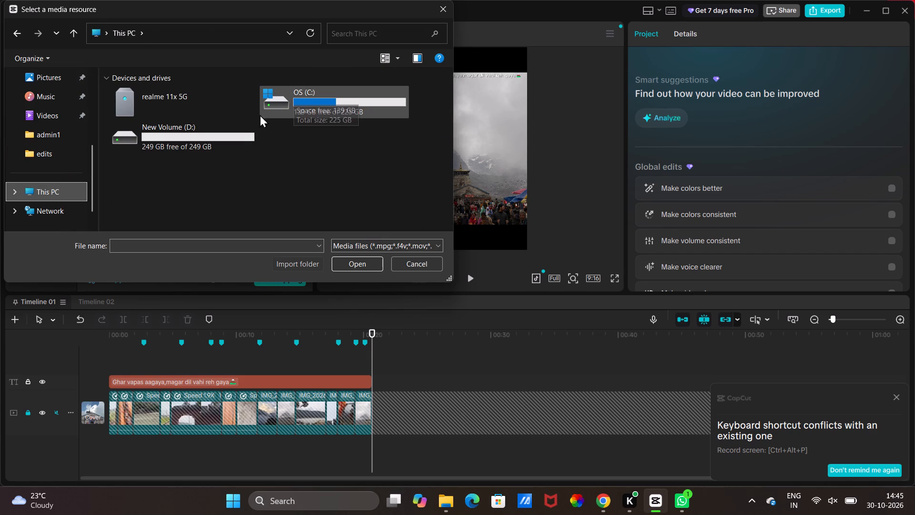
double_click(236, 130)
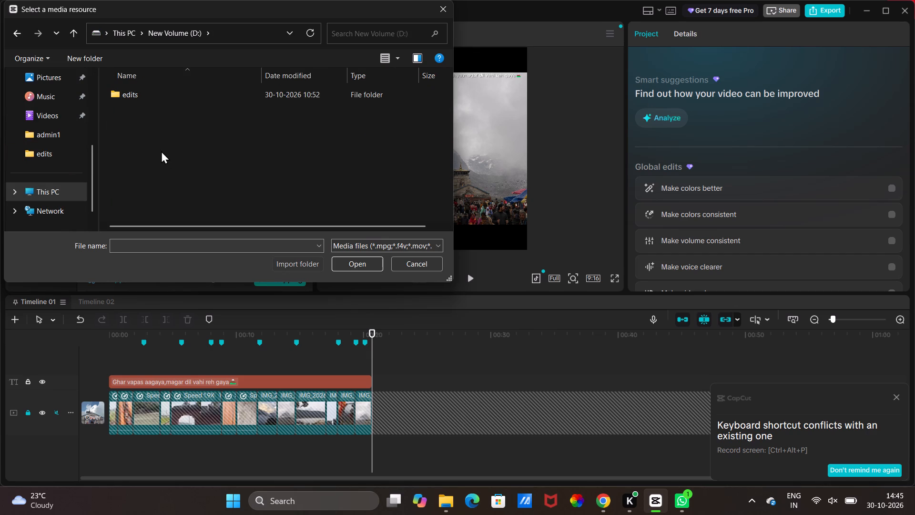
left_click_drag(179, 21, 180, 29)
left_click(180, 29)
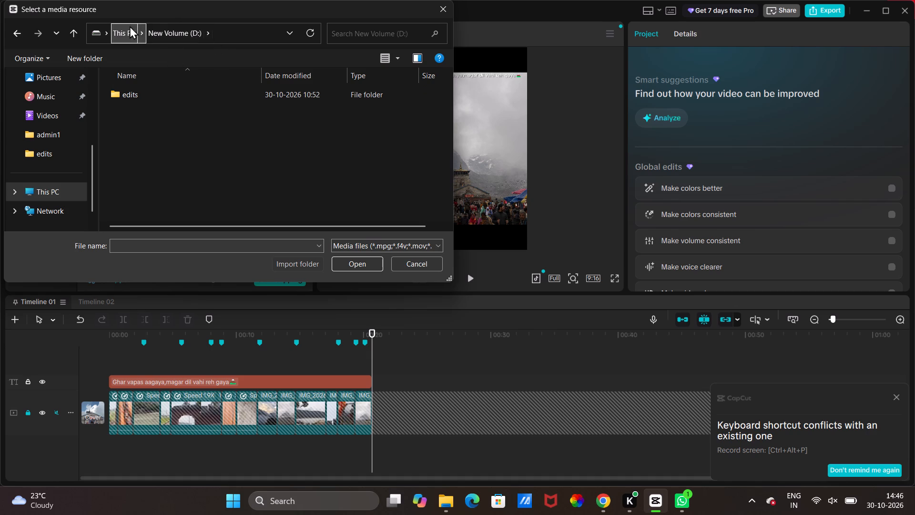
left_click(130, 26)
double_click(345, 96)
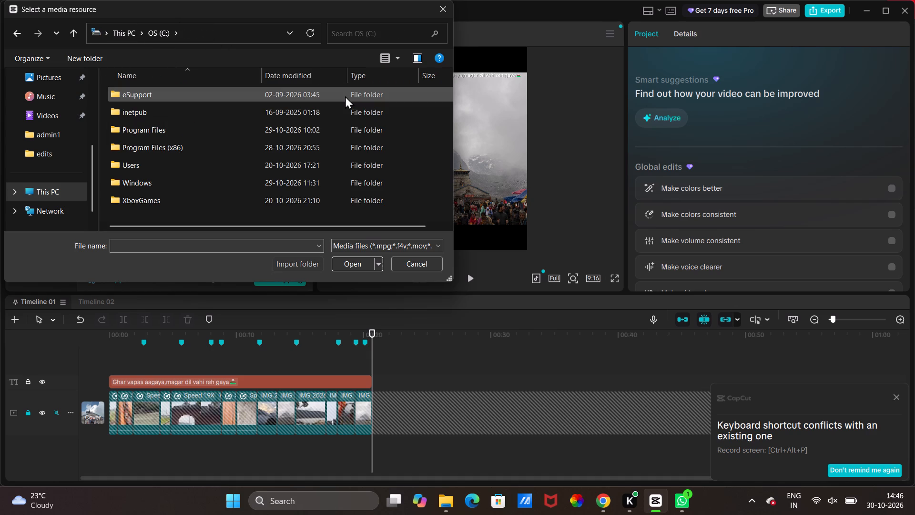
scroll(345, 96, "down", 2)
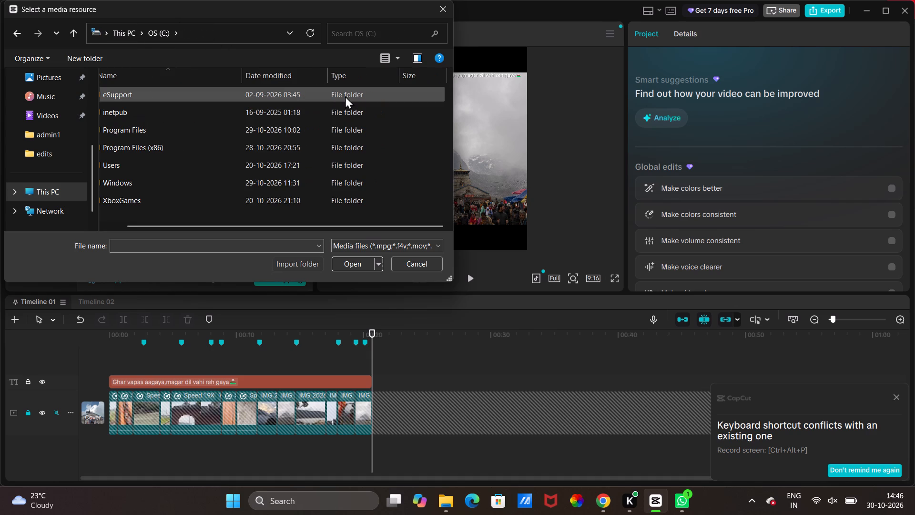
scroll(345, 96, "down", 4)
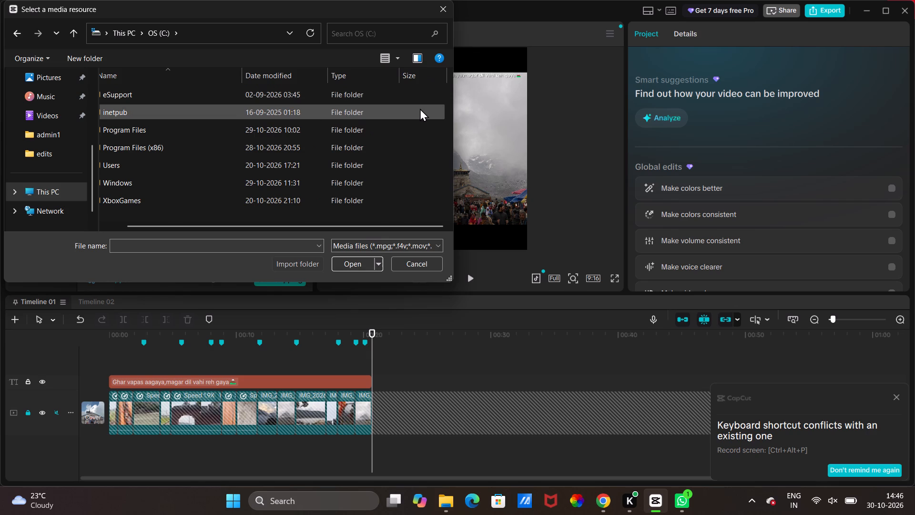
scroll(420, 108, "right", 2)
scroll(420, 108, "up", 2)
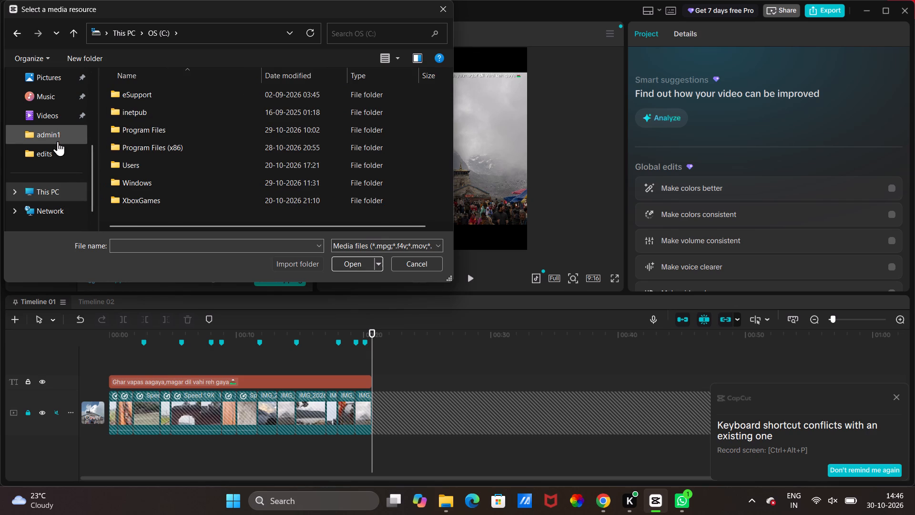
scroll(54, 73, "up", 2)
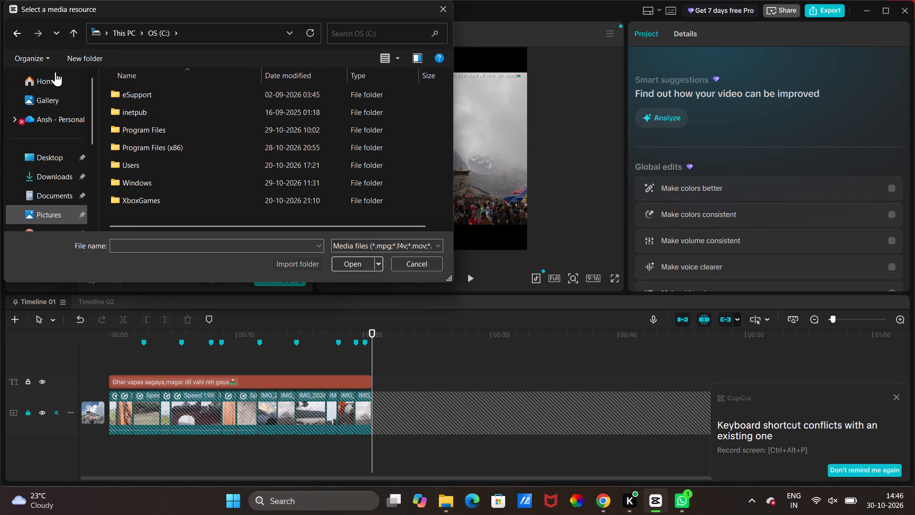
Import the recent audio file "final voice" into the project's media.
left_click(71, 76)
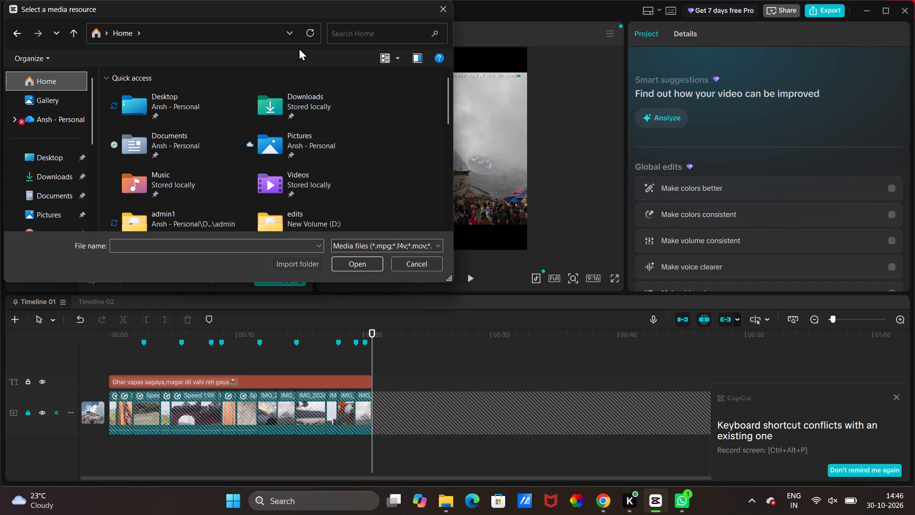
scroll(305, 198, "down", 1)
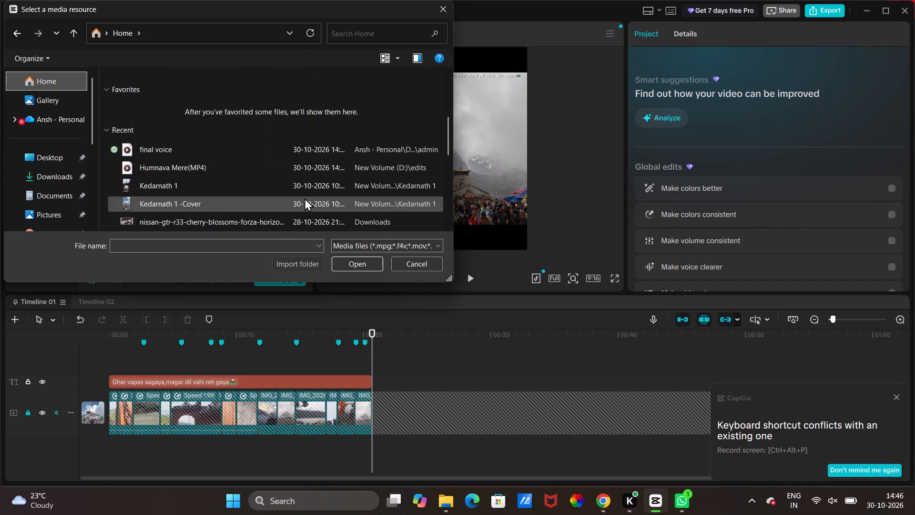
scroll(305, 198, "down", 1)
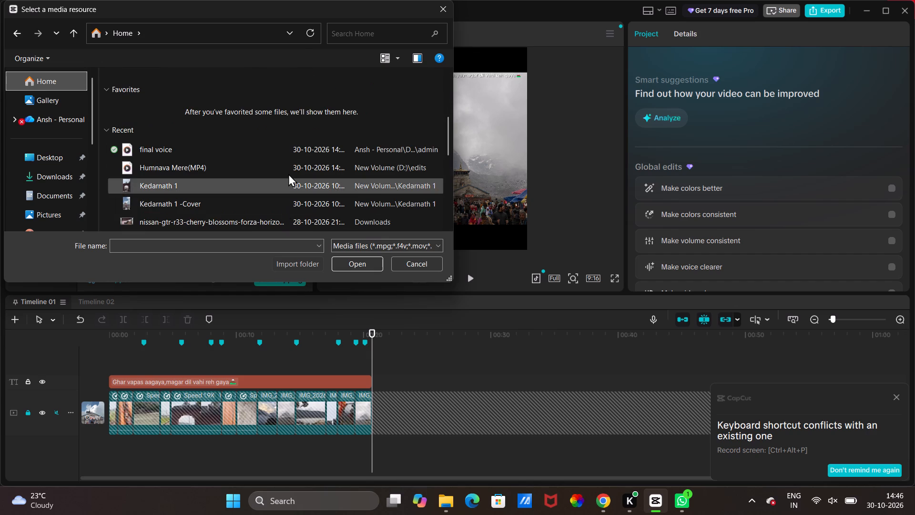
double_click(292, 154)
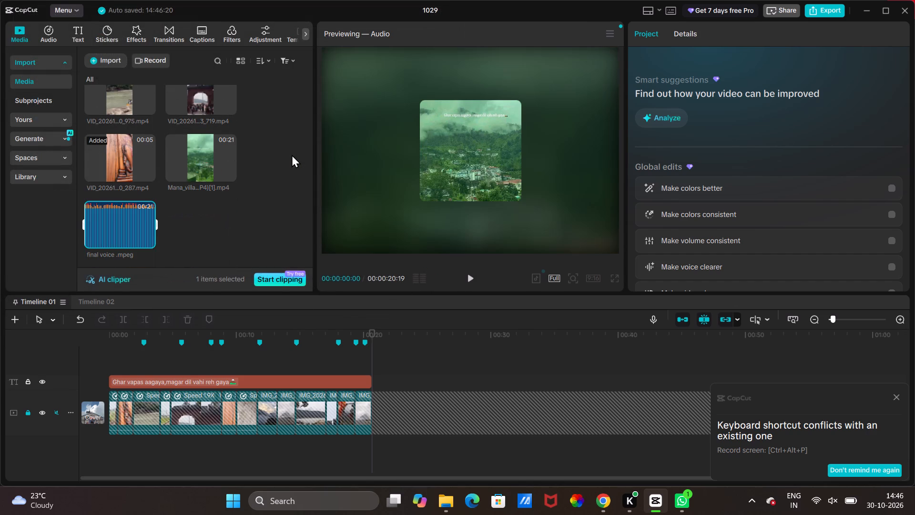
Preview the final voice audio briefly and add it to Timeline 01 on a track beneath the main clips.
left_click(472, 273)
left_click(472, 273)
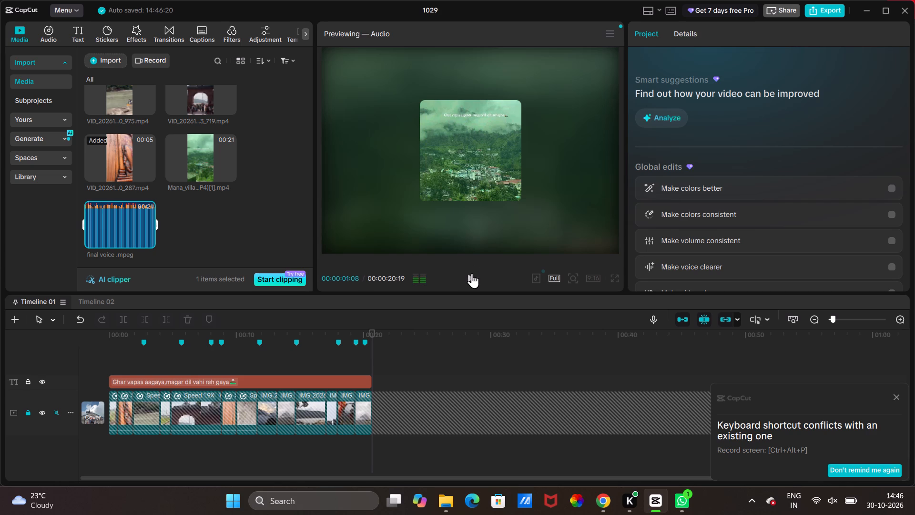
left_click(147, 240)
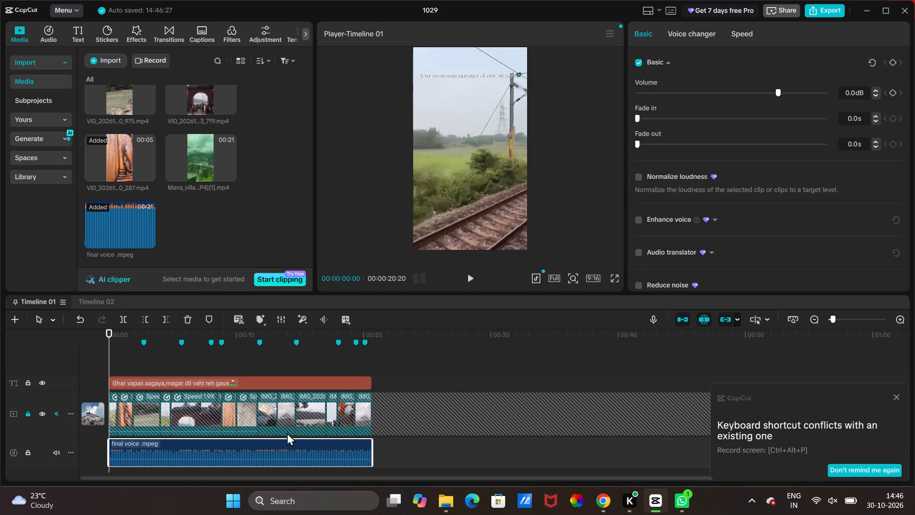
left_click(396, 405)
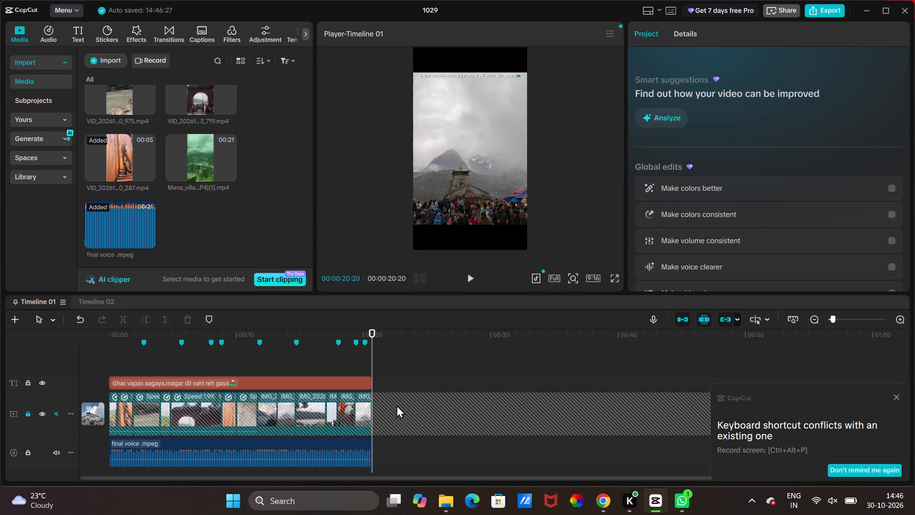
Unmute and unlock the main video track.
left_click(59, 414)
left_click(27, 417)
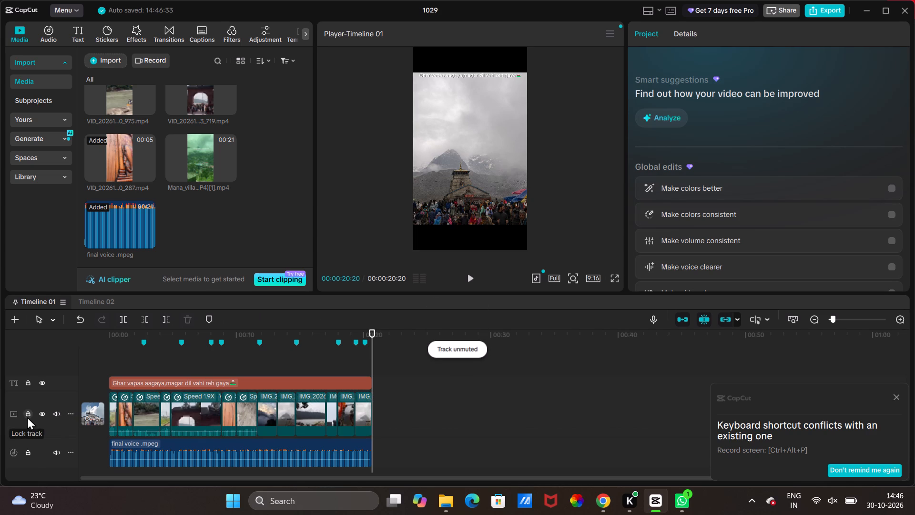
Check how the ends of the last video clip, the caption and the final voice audio line up on the timeline.
left_click(370, 406)
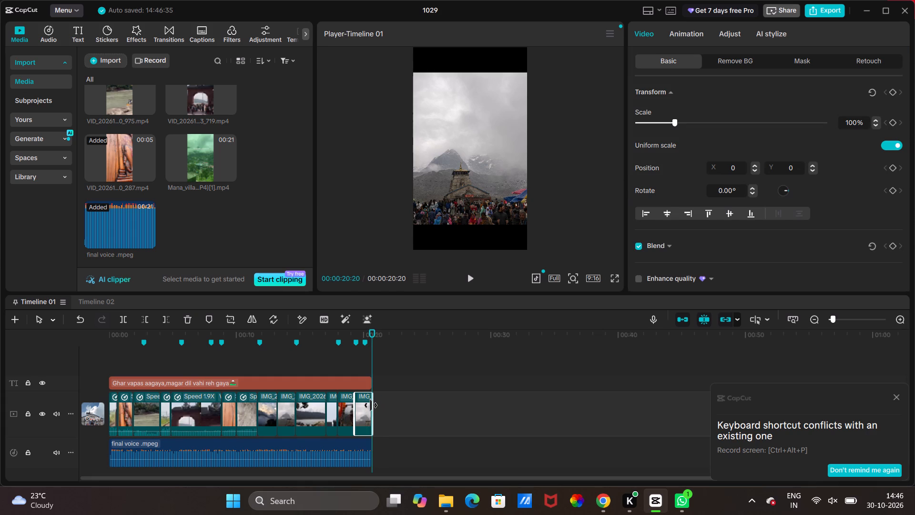
left_click(371, 383)
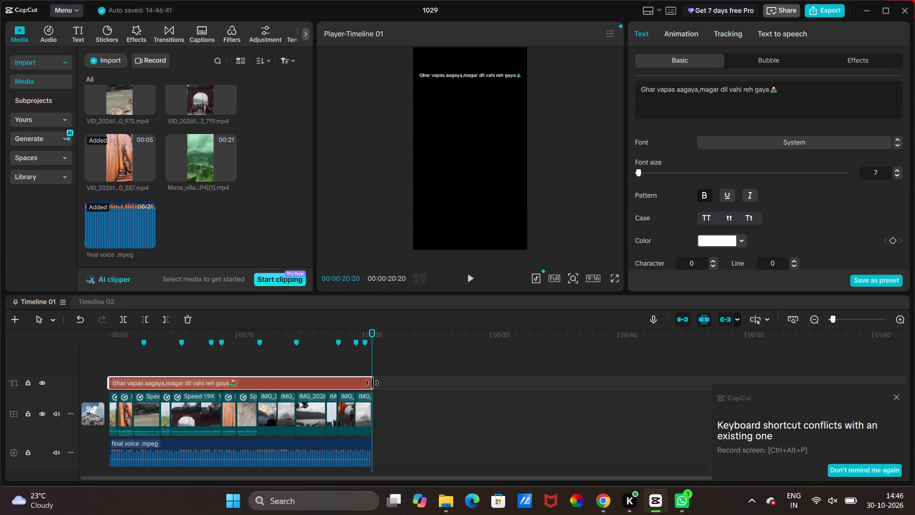
left_click(372, 445)
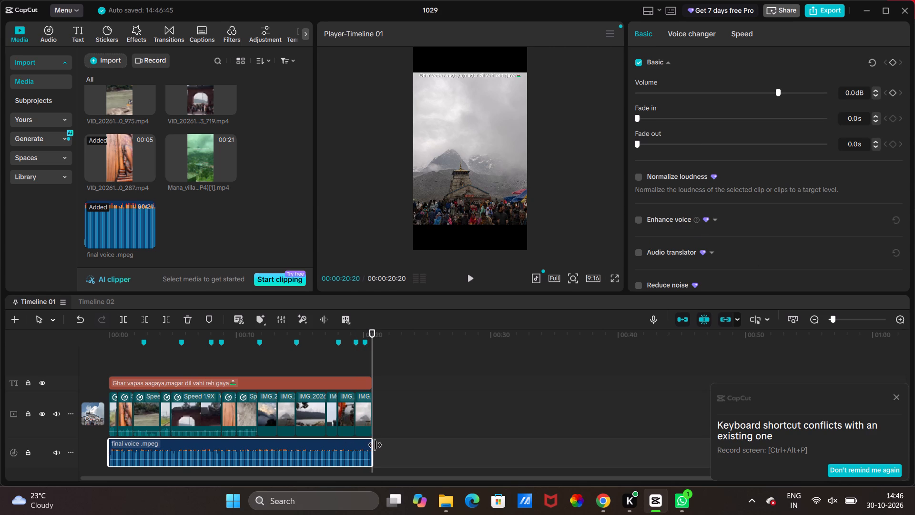
left_click(500, 419)
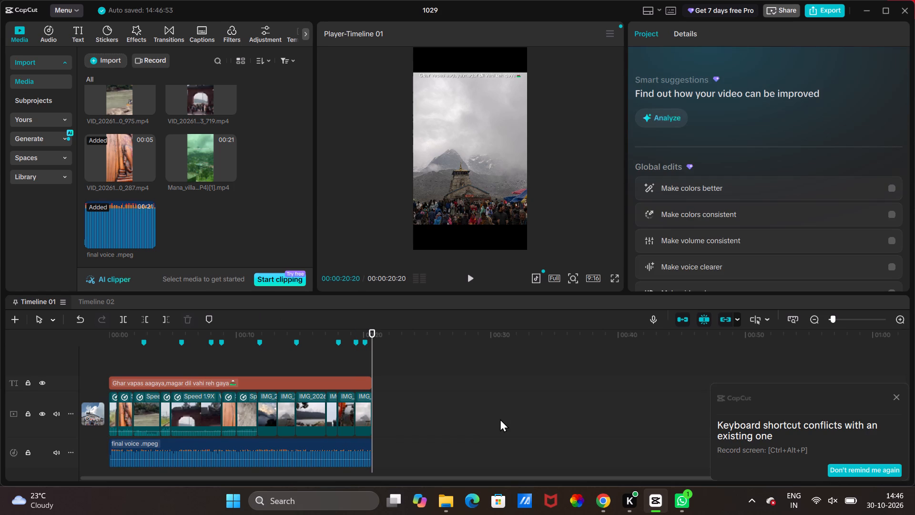
Select the caption "Ghar vapas aagaya,magar dil vahi reh gaya" and review its preset style, transform and shadow settings.
left_click(325, 378)
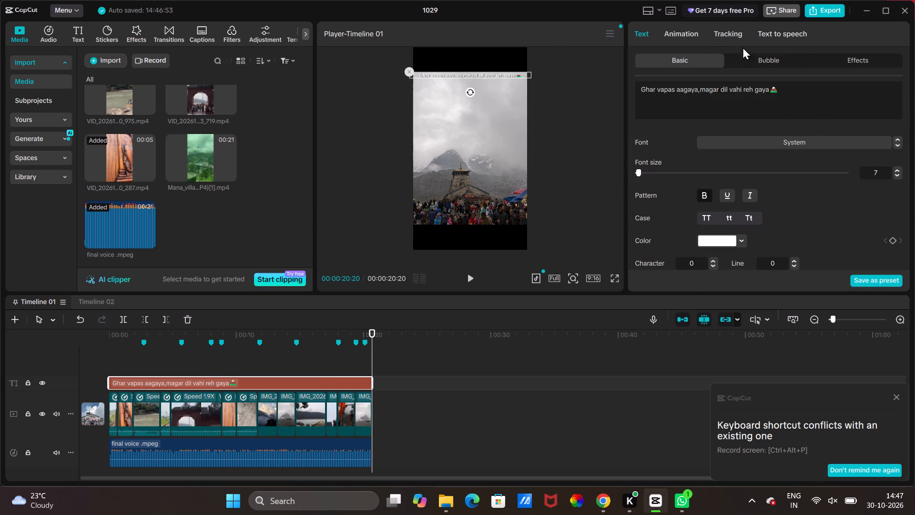
scroll(818, 136, "right", 1)
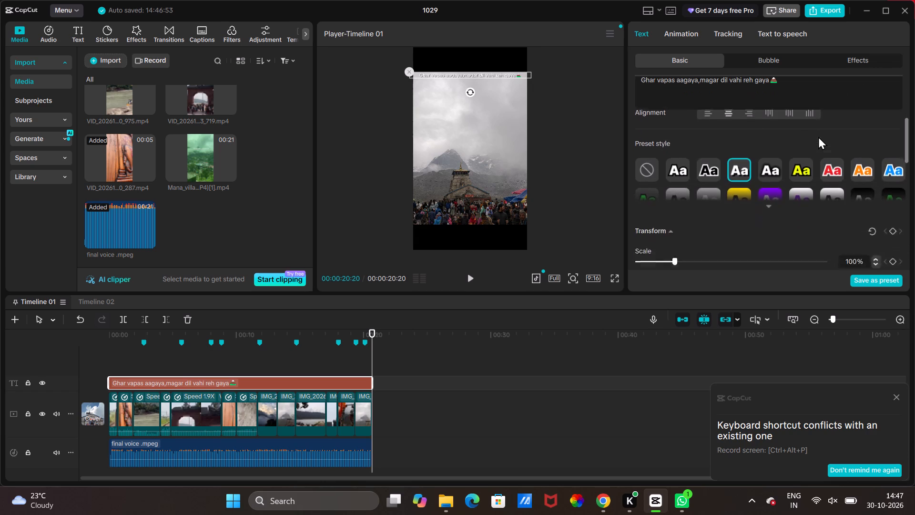
scroll(818, 136, "right", 1)
scroll(818, 136, "up", 1)
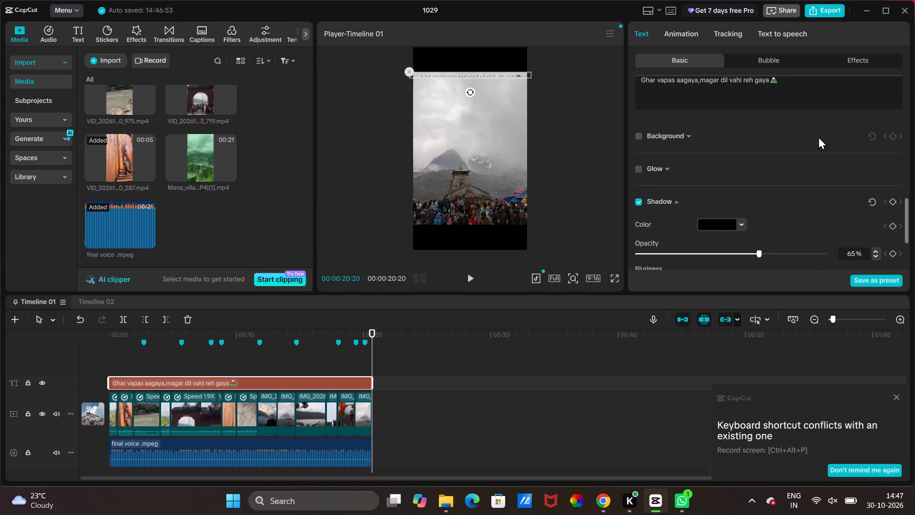
scroll(818, 136, "up", 2)
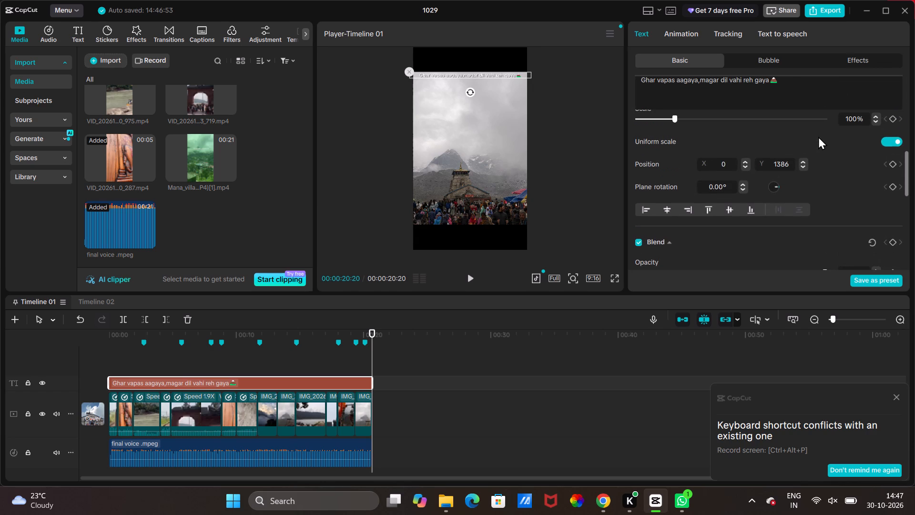
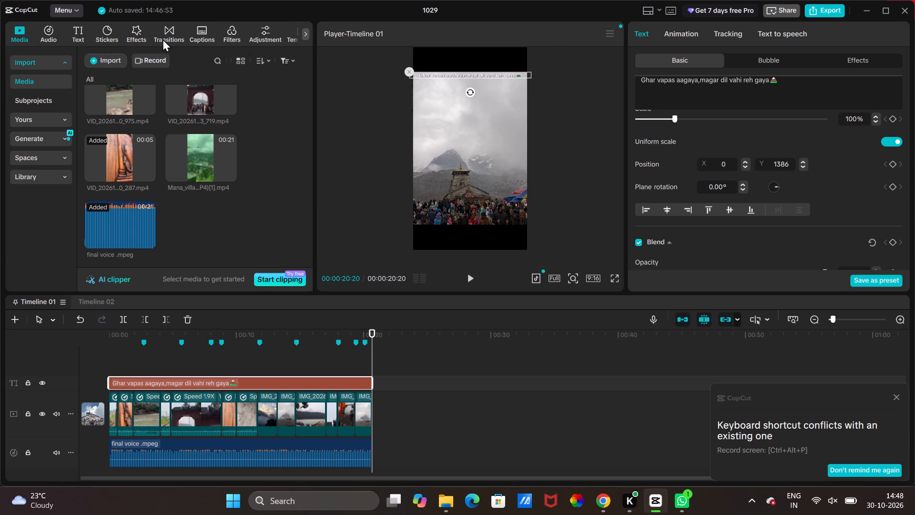
Search the fonts for "play" and set the caption's font to Playfair Display-Regular.
scroll(771, 150, "up", 3)
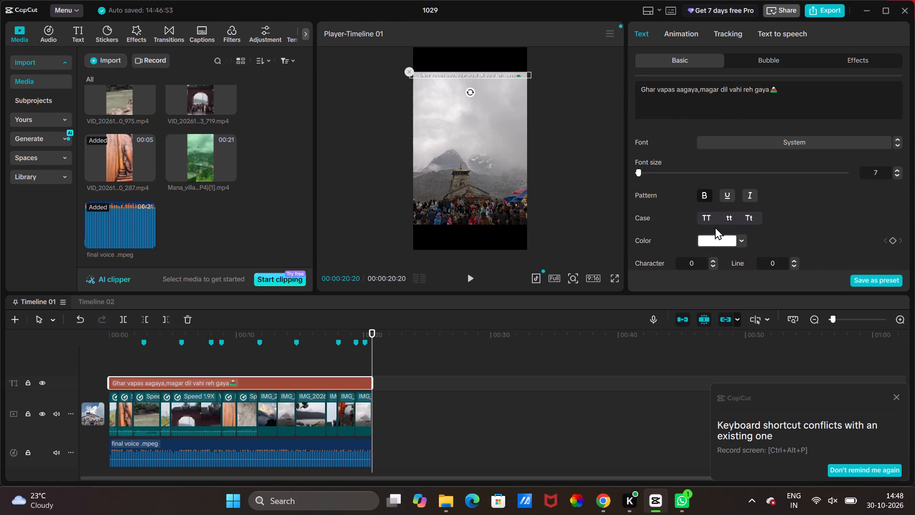
left_click(813, 134)
left_click(829, 145)
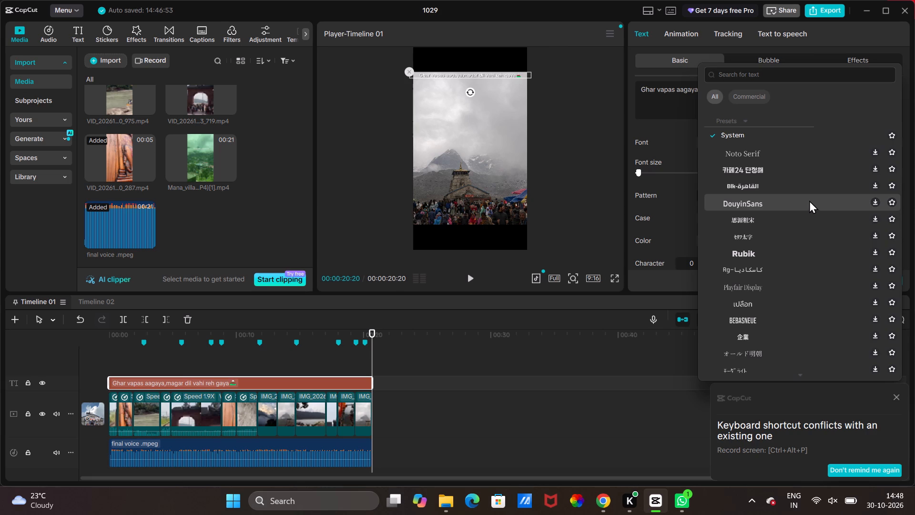
left_click(816, 75)
key("p")
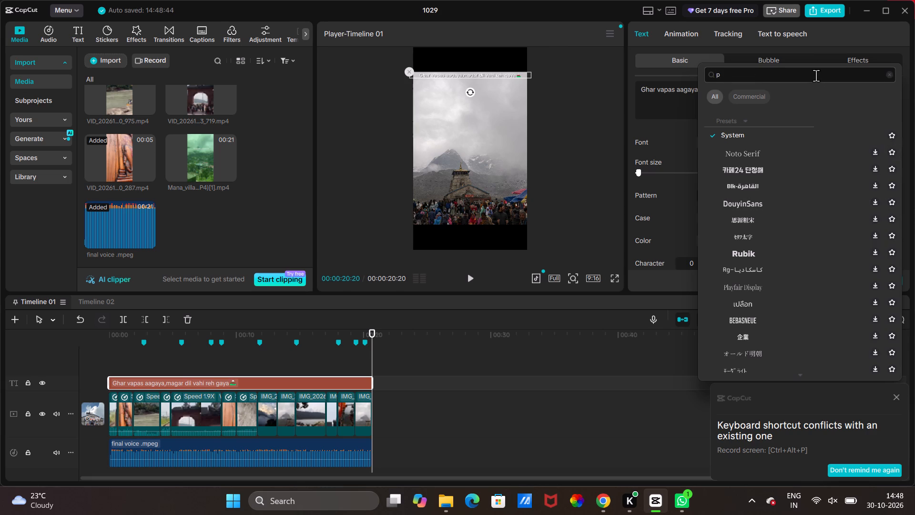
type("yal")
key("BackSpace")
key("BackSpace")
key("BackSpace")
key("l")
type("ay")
Search the fonts for "playfair", apply Playfair Display-Regular to the caption and check it in the full-screen preview.
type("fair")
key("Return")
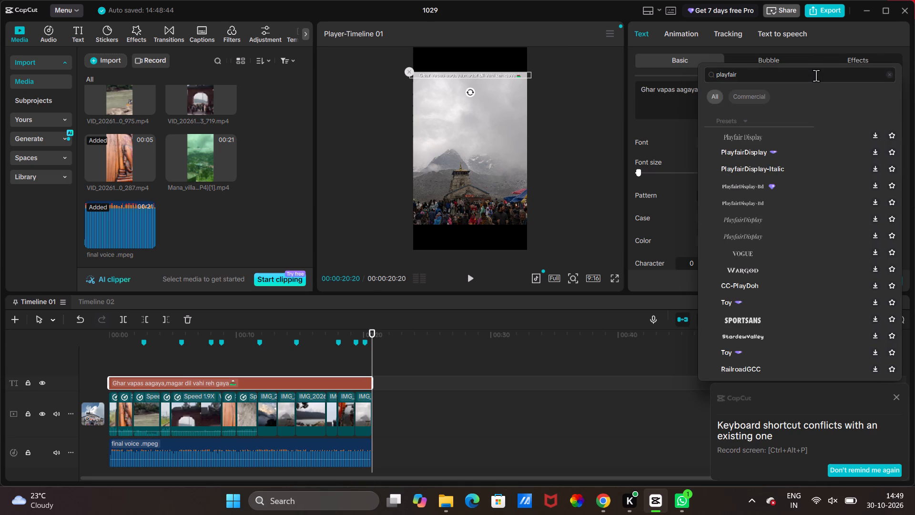
left_click(790, 137)
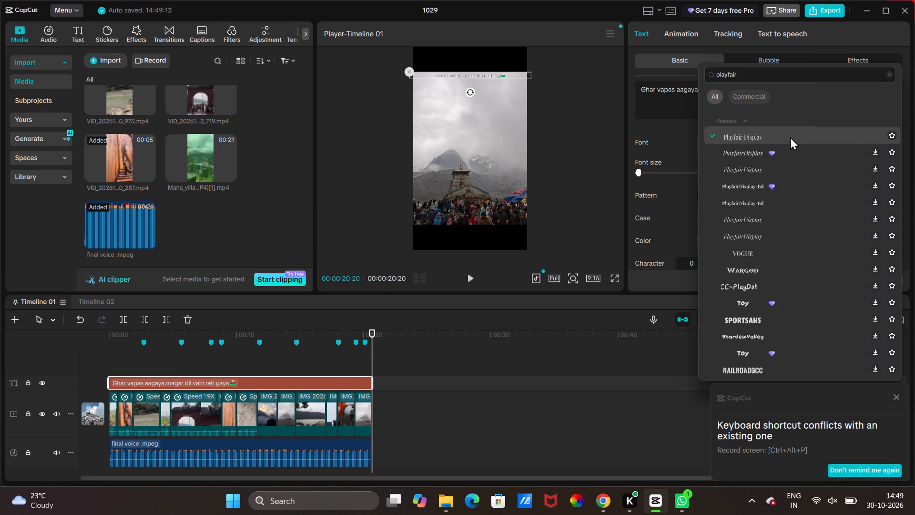
left_click(790, 137)
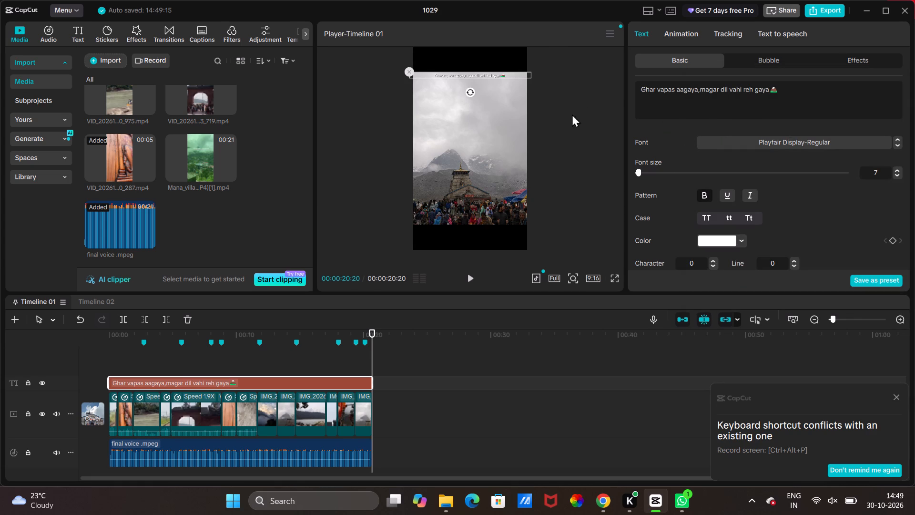
left_click(615, 275)
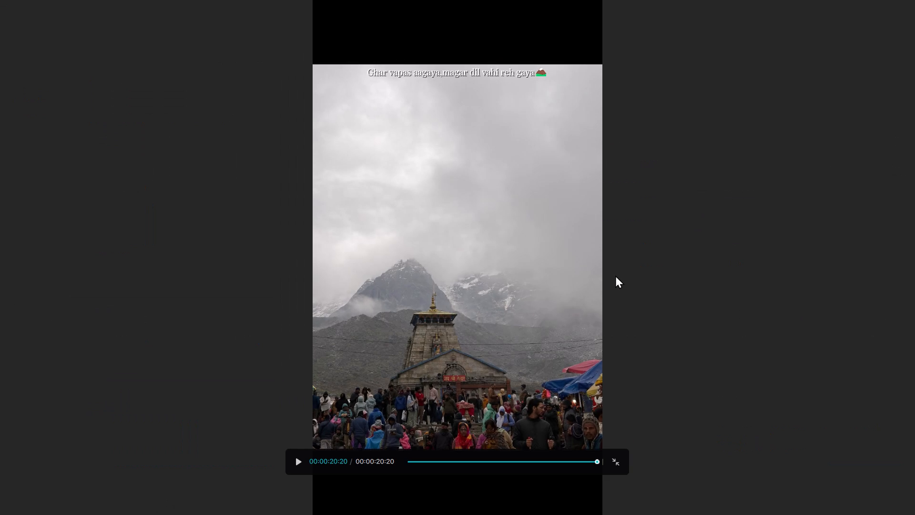
key("Escape")
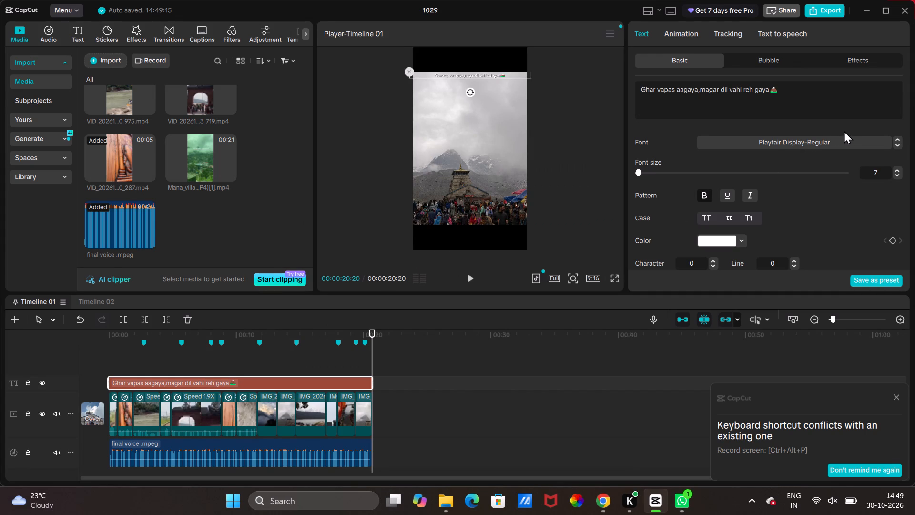
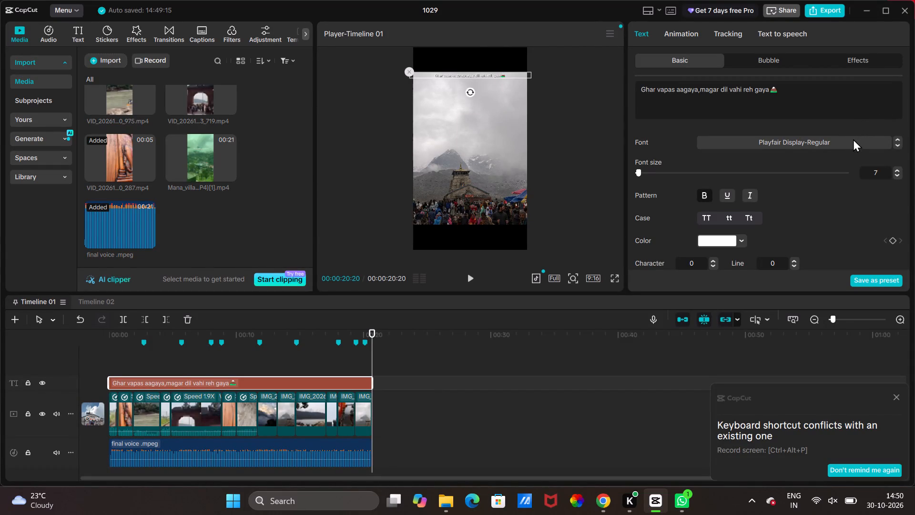
Search the caption fonts for "lora italic" and look through the results for a suitable italic typeface.
left_click(853, 139)
left_click(810, 72)
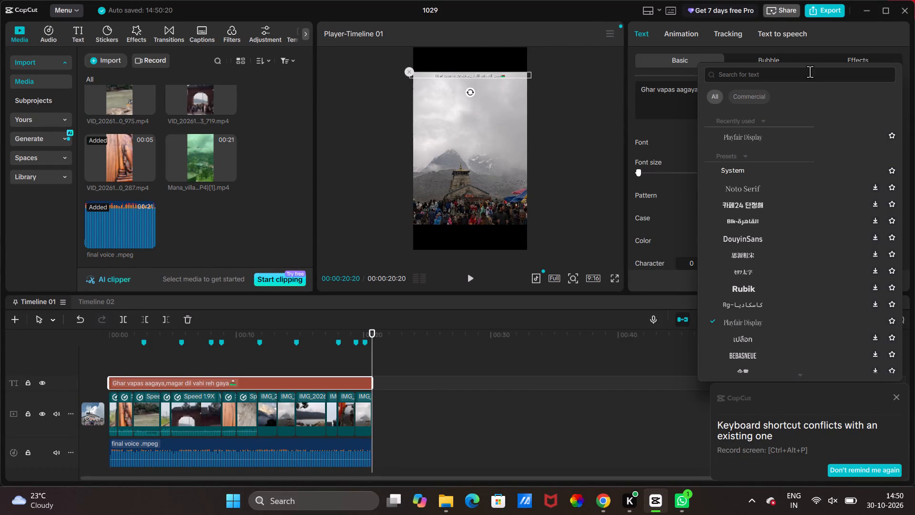
type("lora")
key("space")
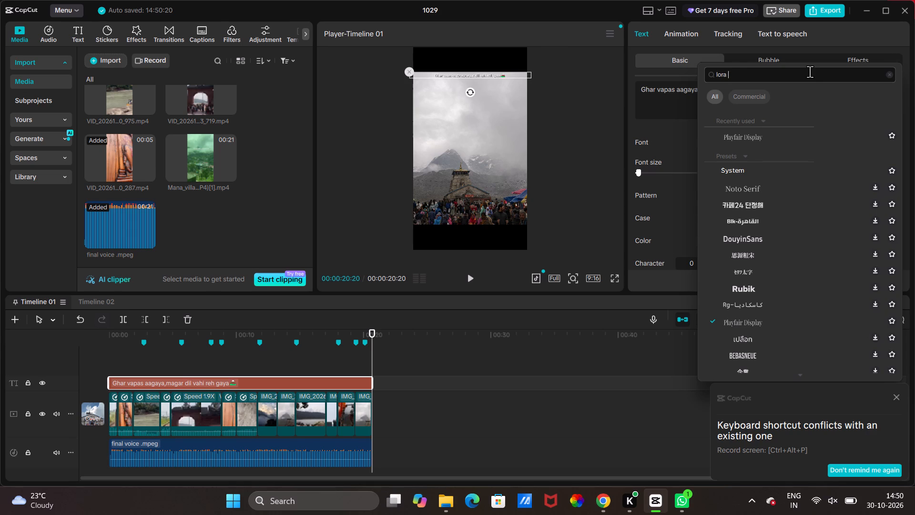
type("italic")
key("Return")
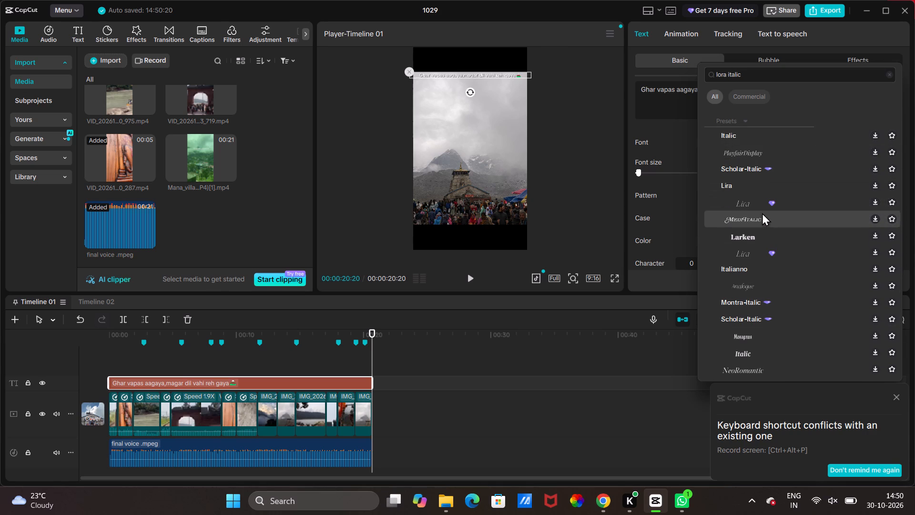
scroll(766, 249, "down", 3)
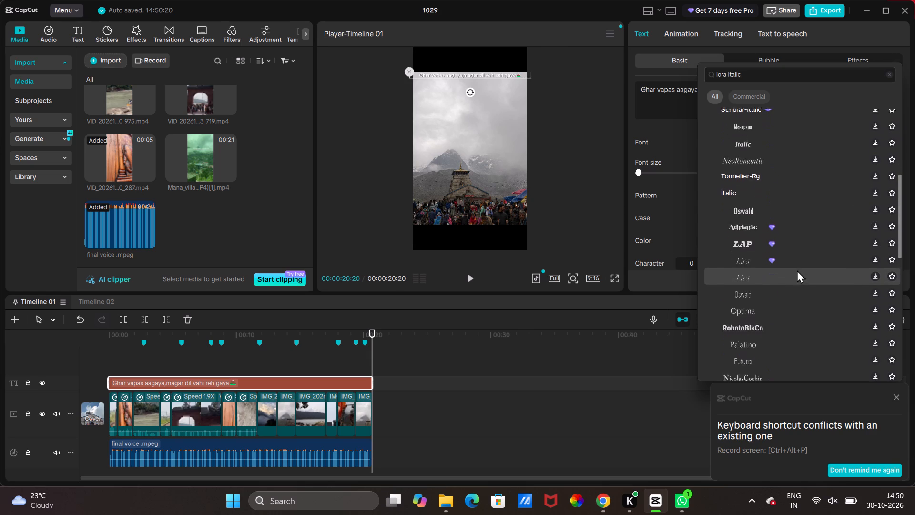
scroll(797, 270, "down", 2)
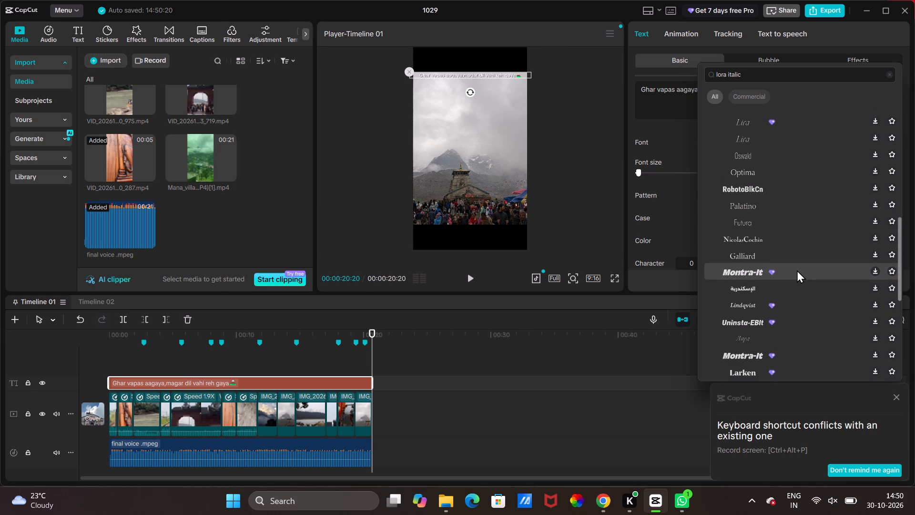
scroll(797, 270, "down", 1)
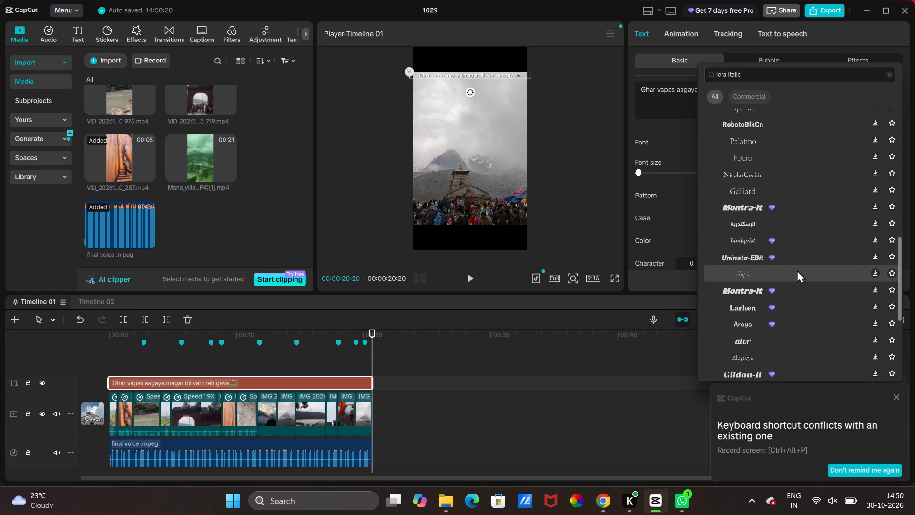
scroll(797, 270, "down", 1)
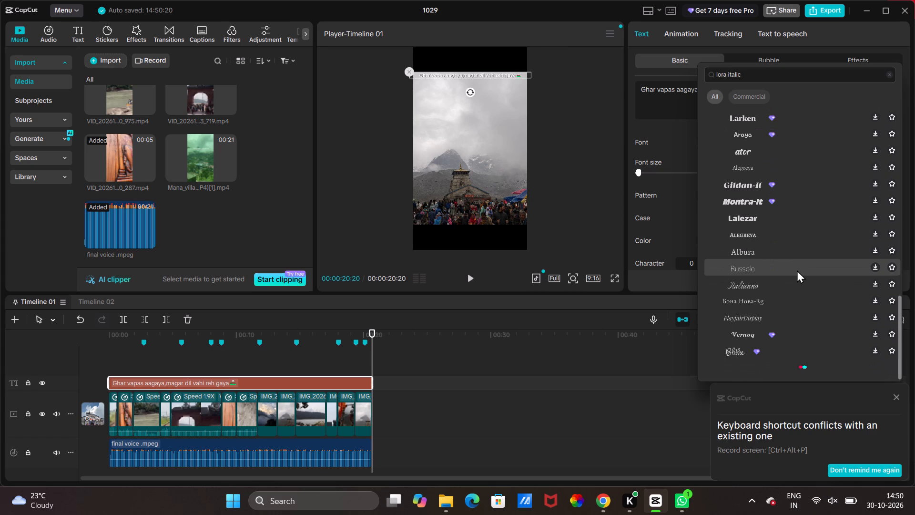
scroll(797, 270, "down", 1)
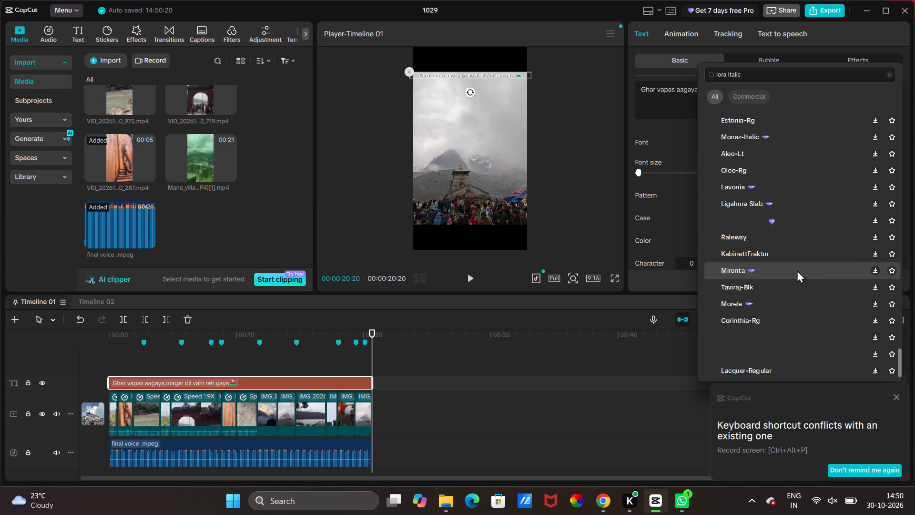
scroll(797, 270, "down", 1)
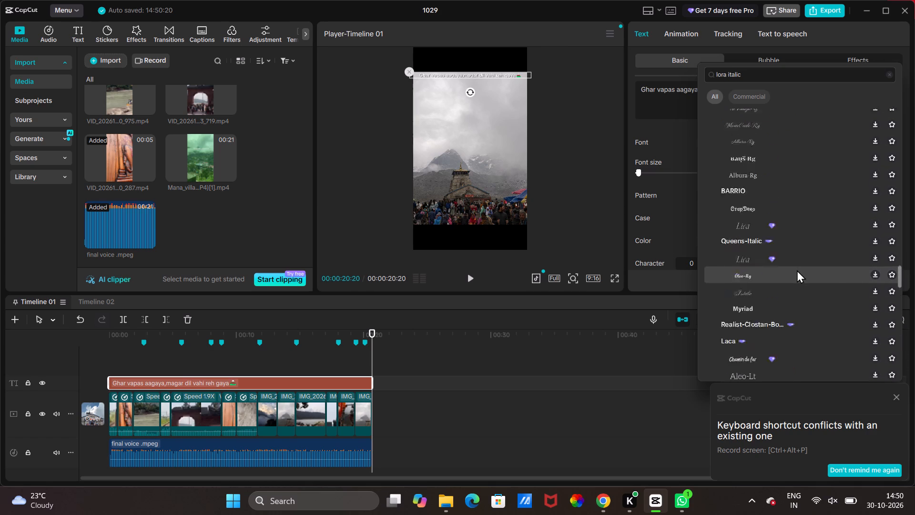
scroll(797, 270, "down", 1)
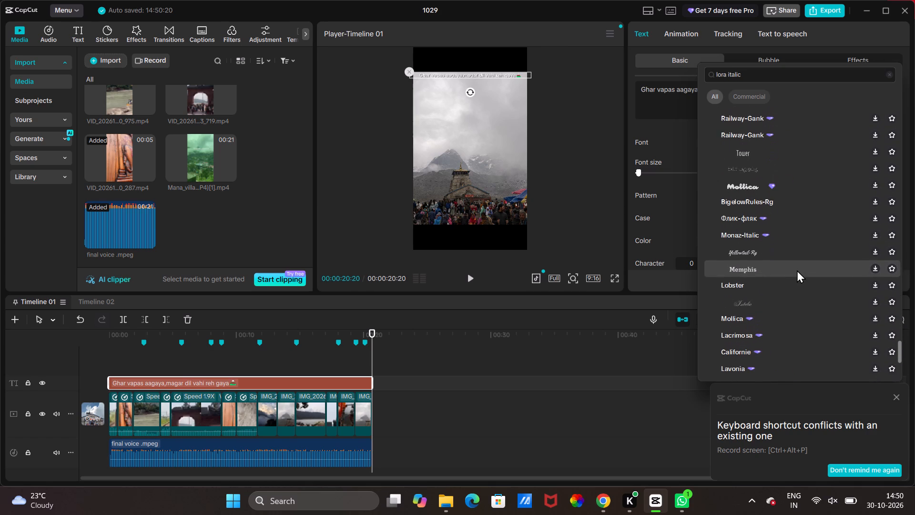
scroll(797, 270, "up", 1)
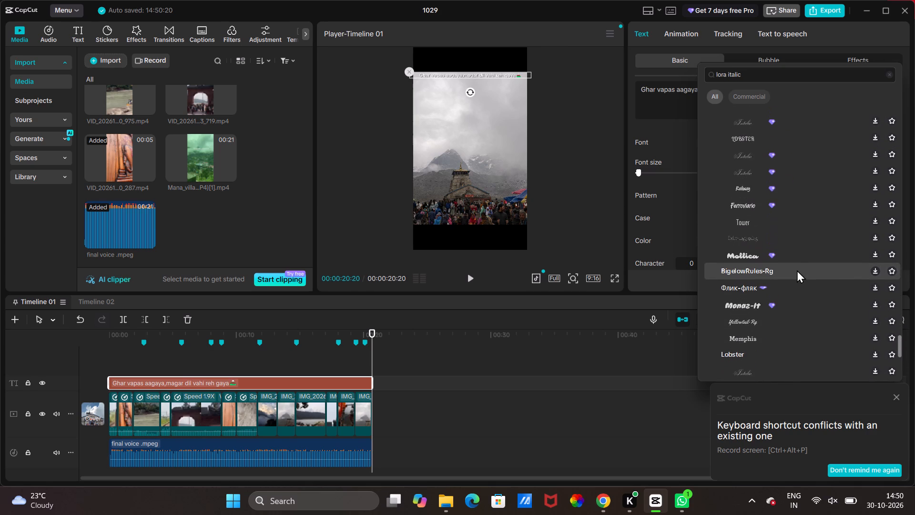
scroll(797, 270, "up", 2)
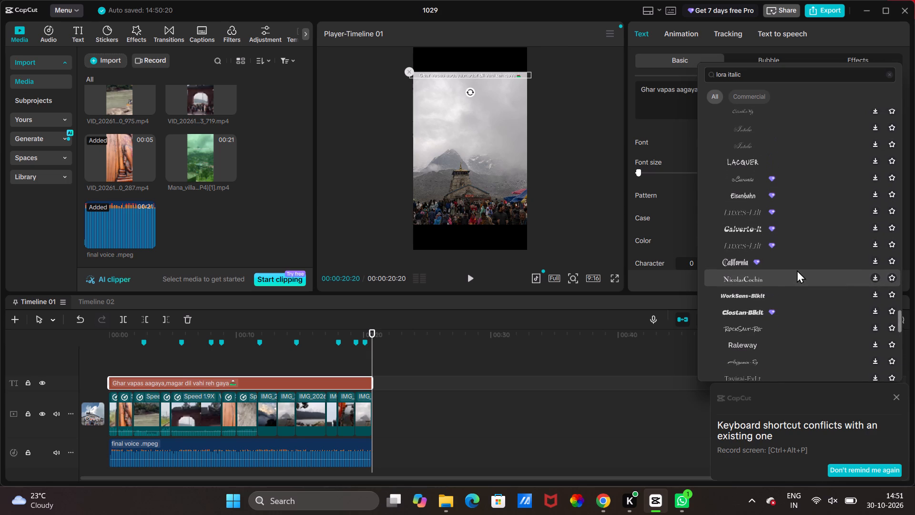
scroll(800, 284, "up", 1)
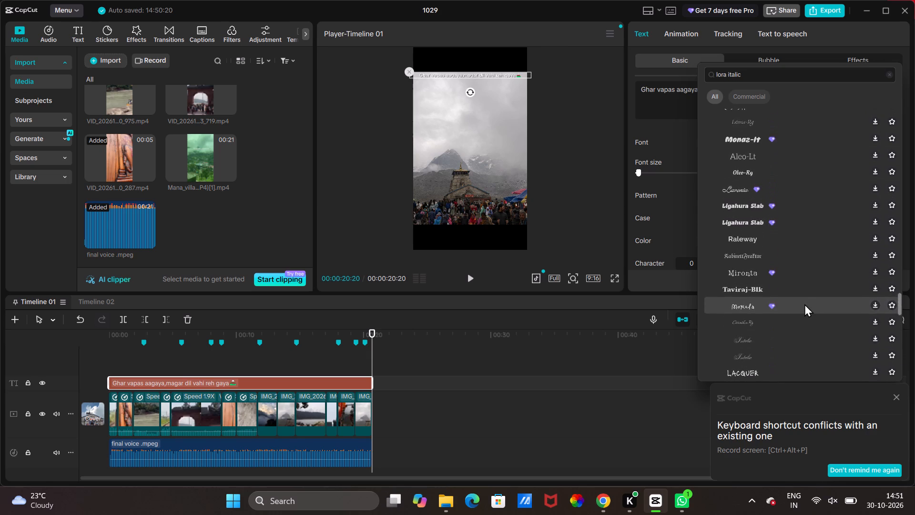
scroll(804, 304, "up", 2)
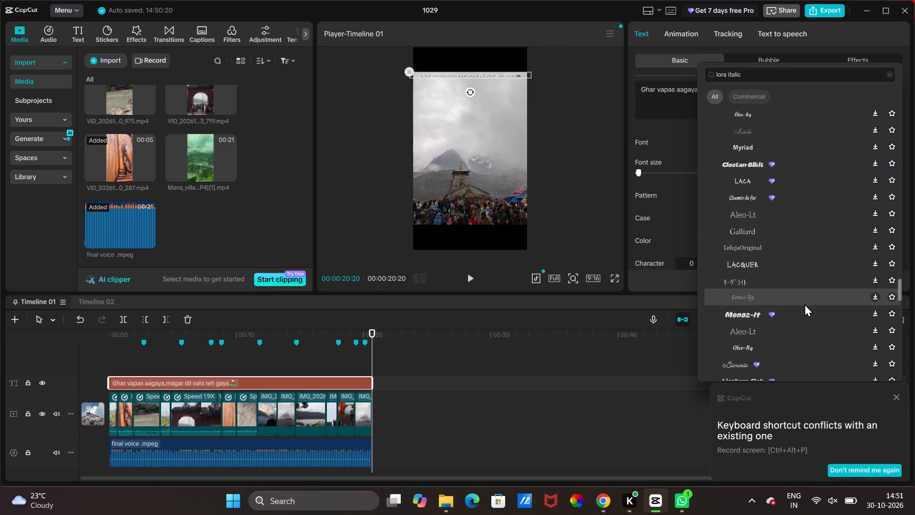
scroll(804, 304, "up", 2)
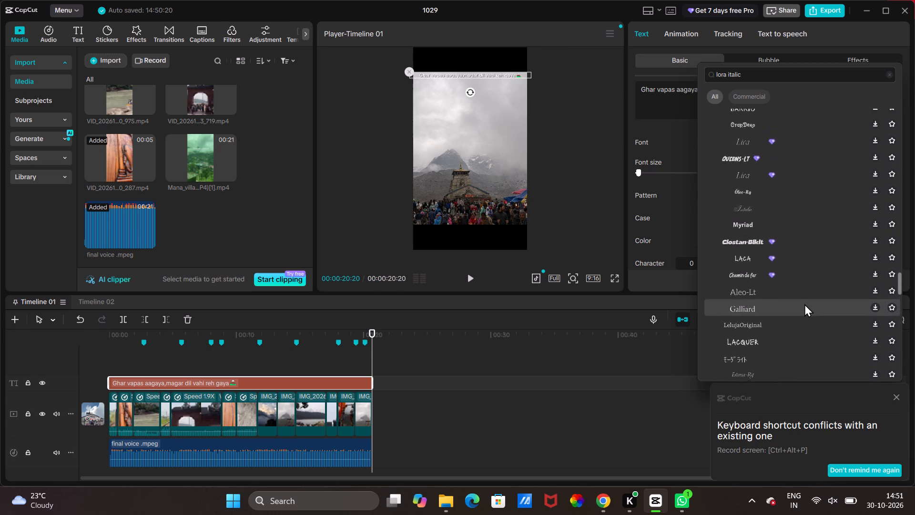
scroll(804, 304, "up", 4)
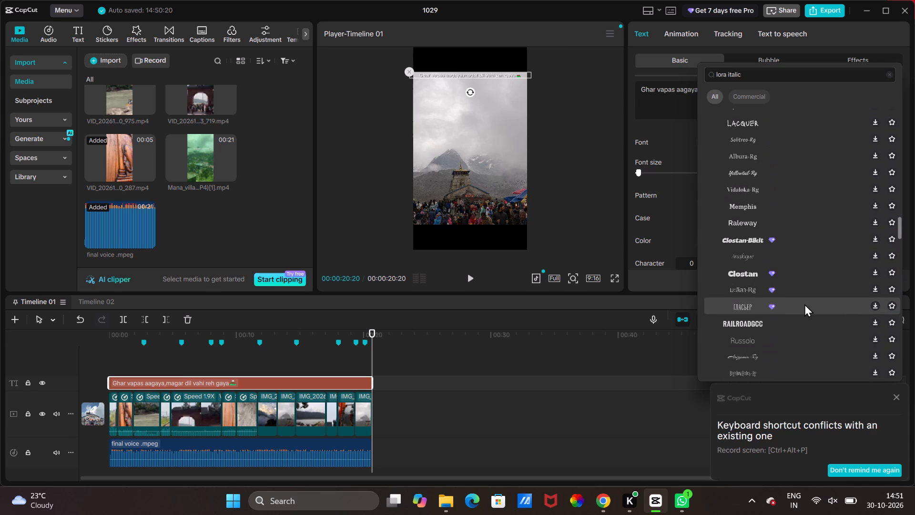
scroll(804, 304, "up", 2)
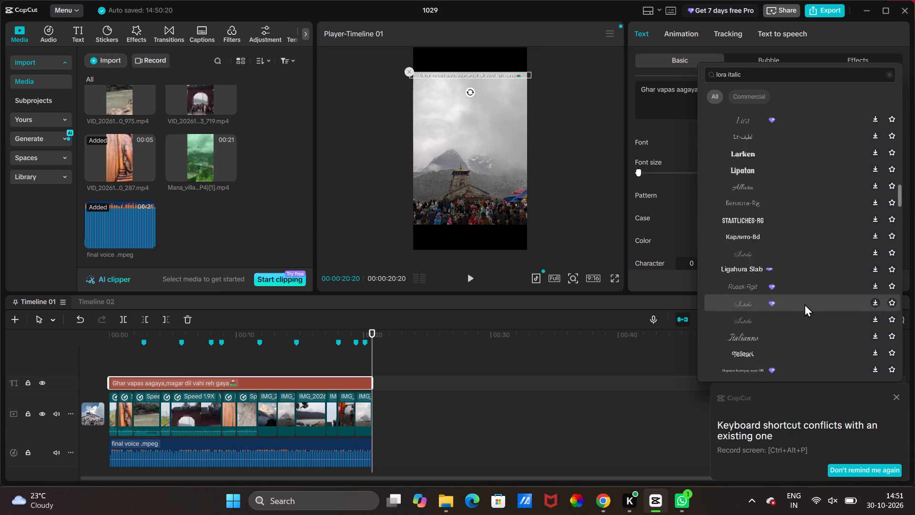
scroll(804, 304, "up", 2)
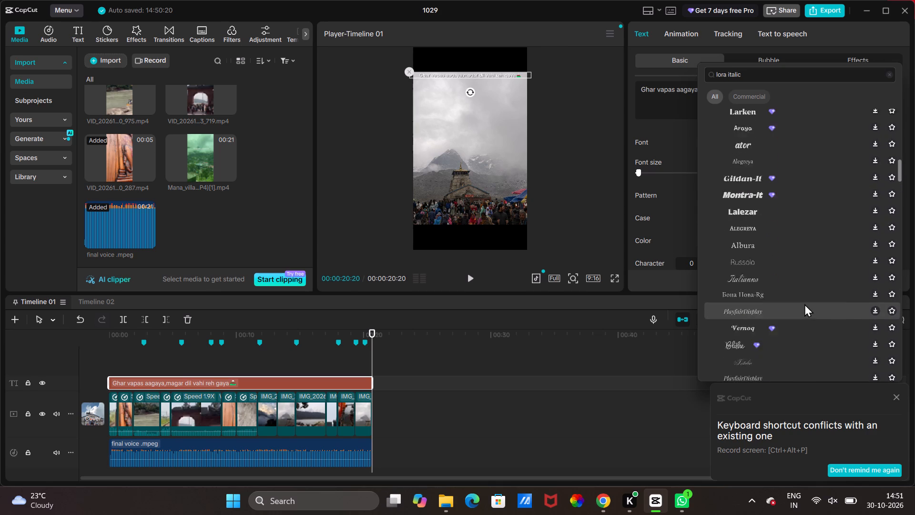
scroll(804, 304, "up", 2)
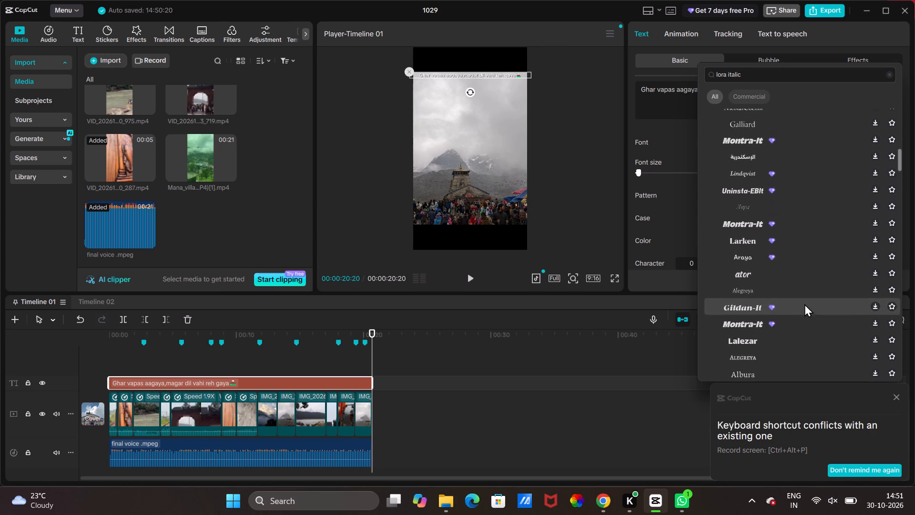
scroll(804, 304, "up", 3)
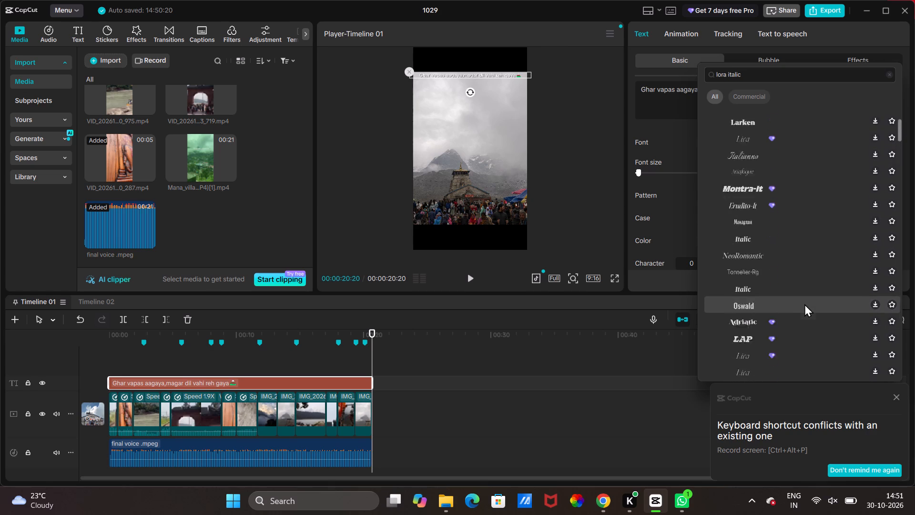
scroll(804, 304, "up", 4)
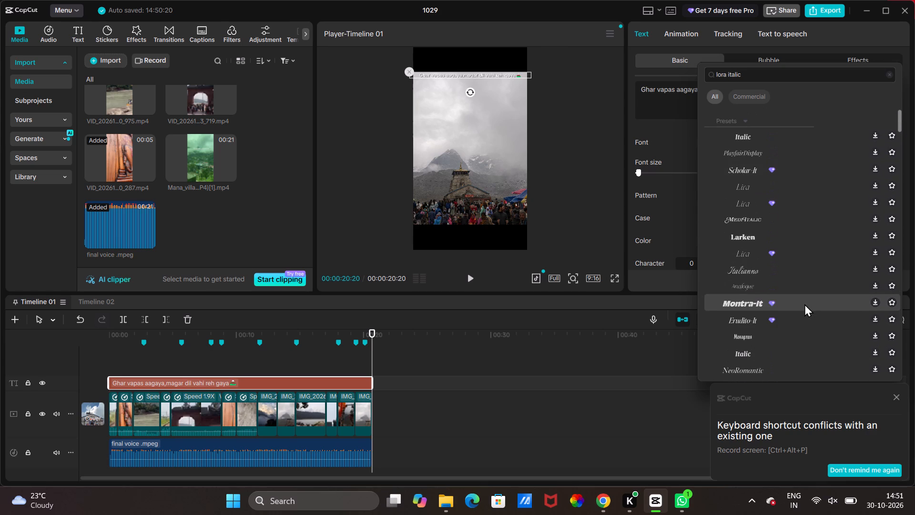
scroll(804, 304, "up", 2)
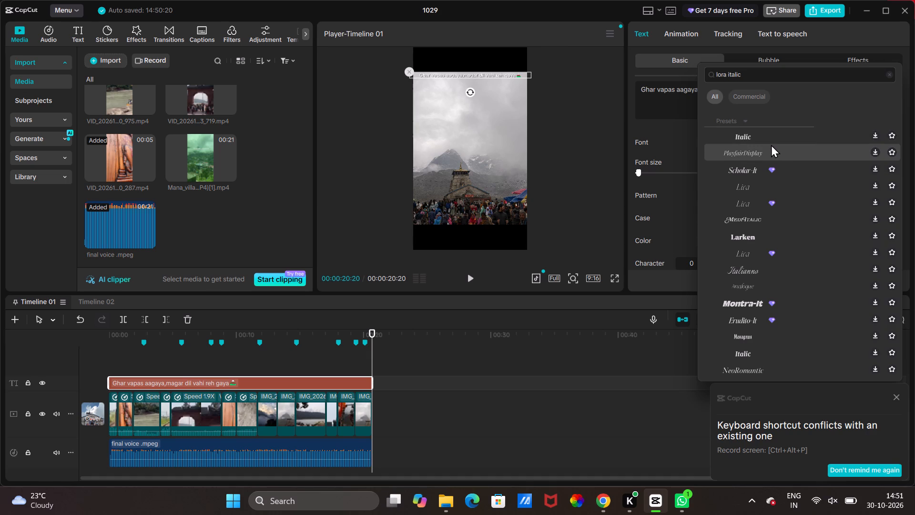
Search the fonts for "cormorant" and set the caption's font to CormorantGaramond-Md.
left_click(793, 71)
key("BackSpace")
key("BackSpace")
key("BackSpace")
key("BackSpace")
key("BackSpace")
key("BackSpace")
key("BackSpace")
key("BackSpace")
key("BackSpace")
key("BackSpace")
key("BackSpace")
key("BackSpace")
key("BackSpace")
key("BackSpace")
key("BackSpace")
key("BackSpace")
key("BackSpace")
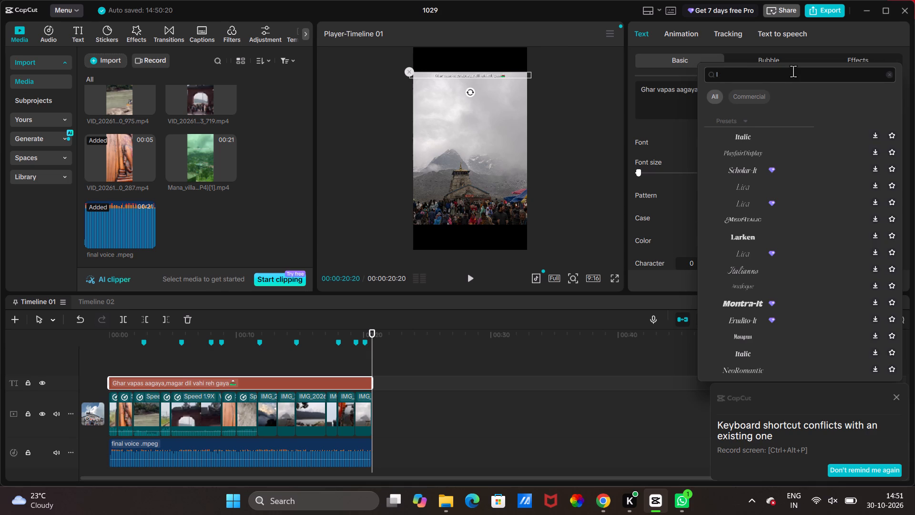
type("cormorant")
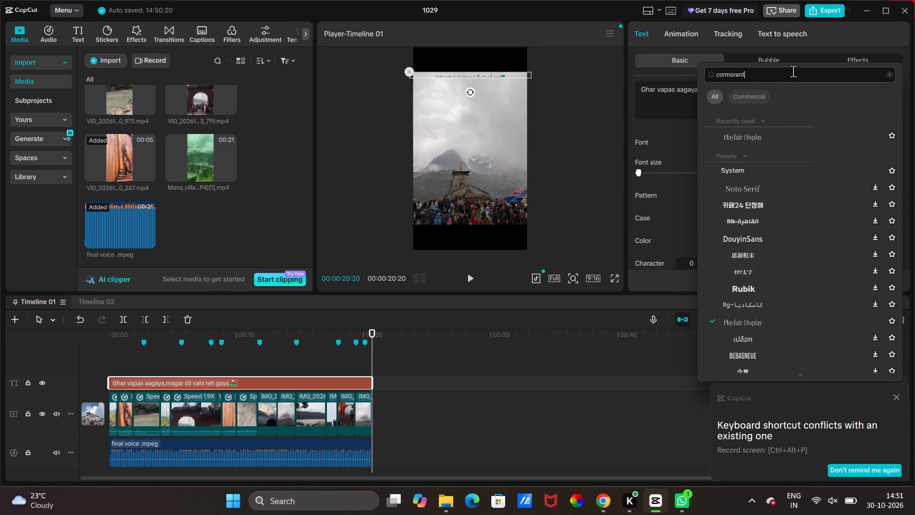
key("Return")
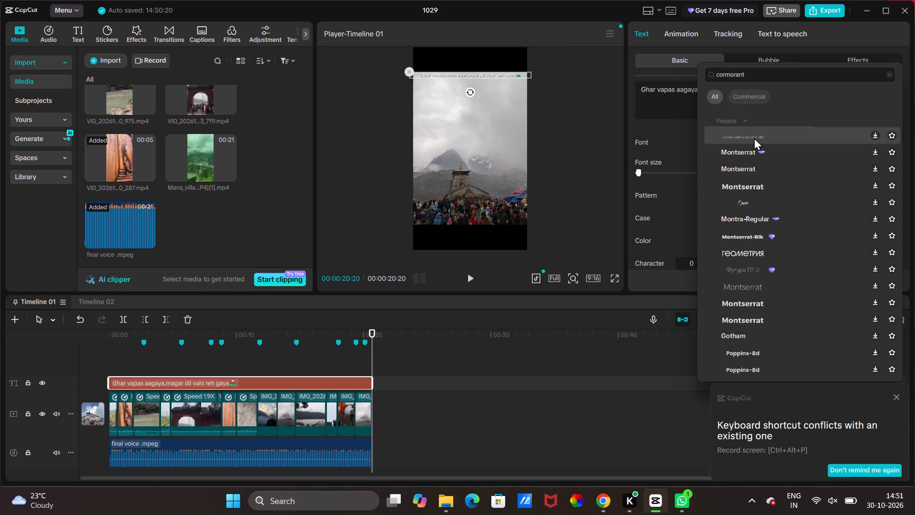
left_click(877, 134)
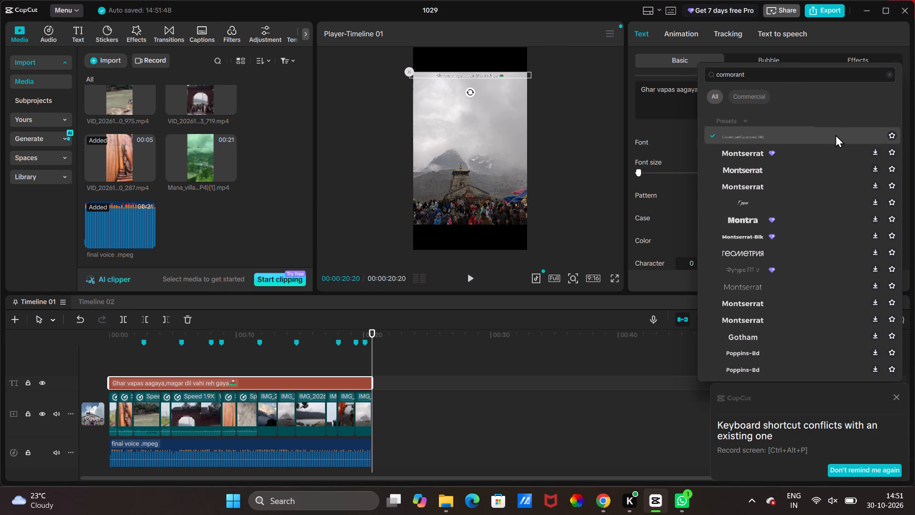
left_click(835, 134)
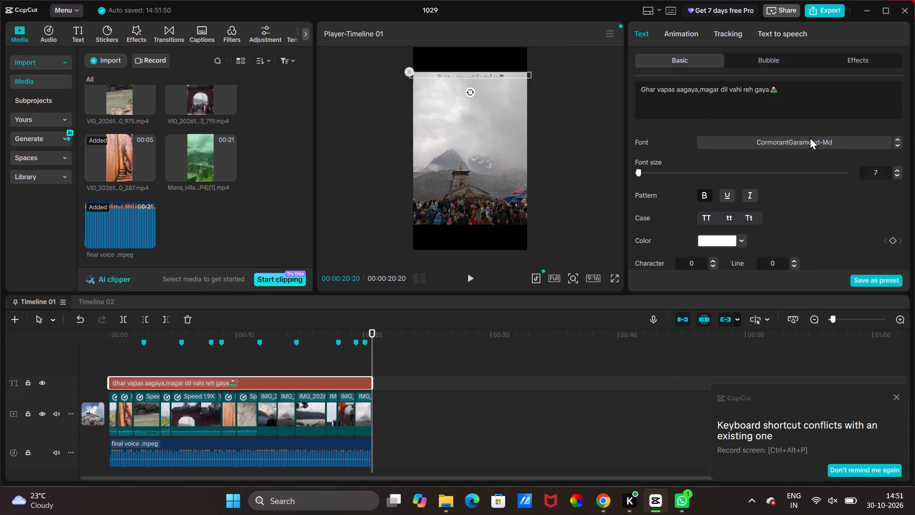
Check how the restyled caption looks on the video in a full-screen preview, then return to the editor.
left_click(614, 276)
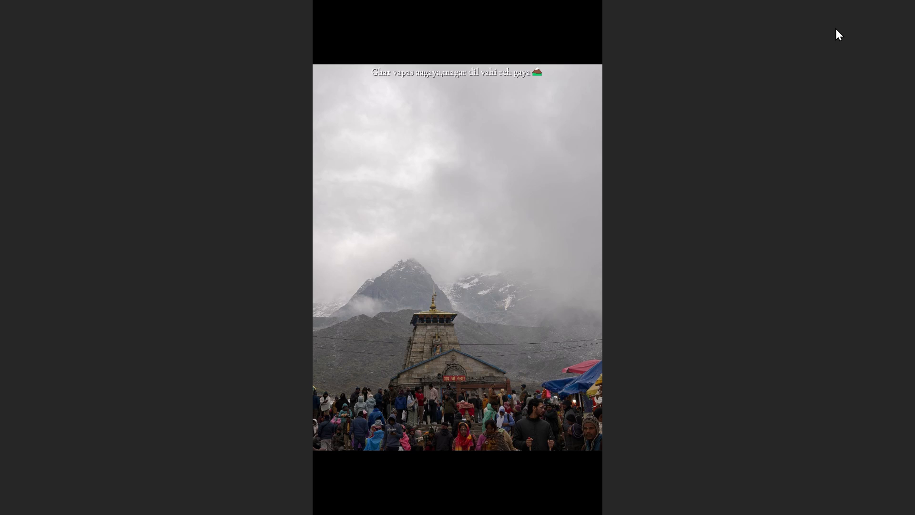
key("Escape")
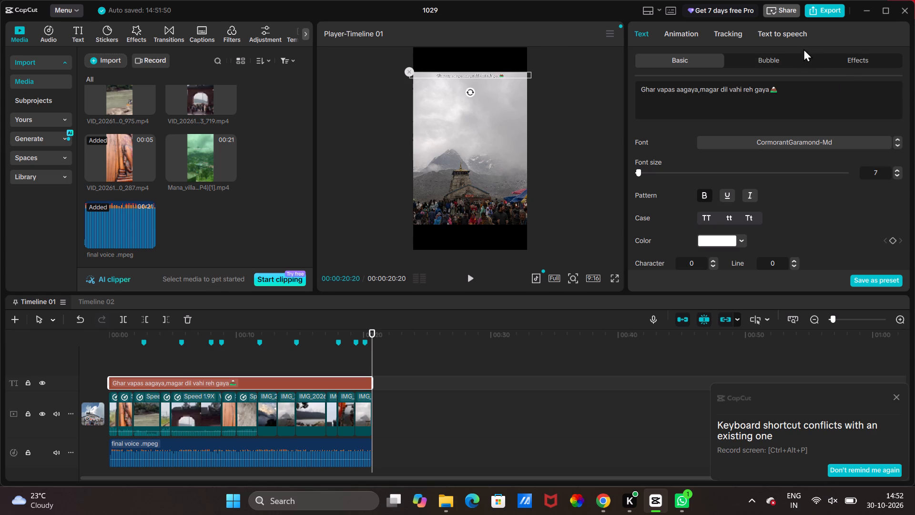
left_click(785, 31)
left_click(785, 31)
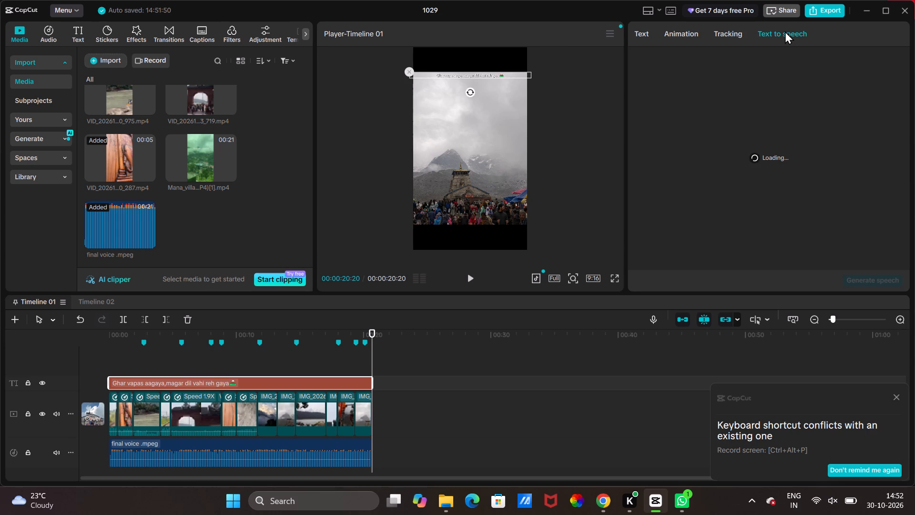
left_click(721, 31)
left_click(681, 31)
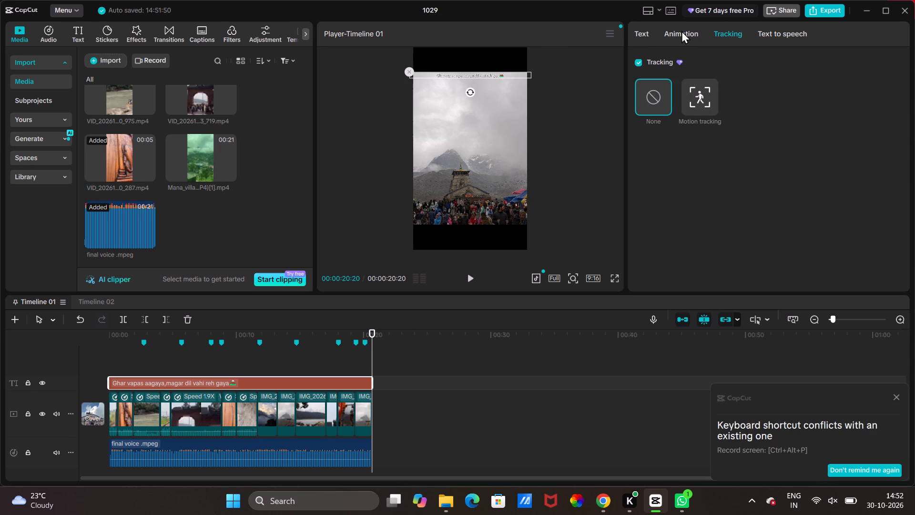
Lower the opacity of the caption's shadow to 51%.
left_click(640, 31)
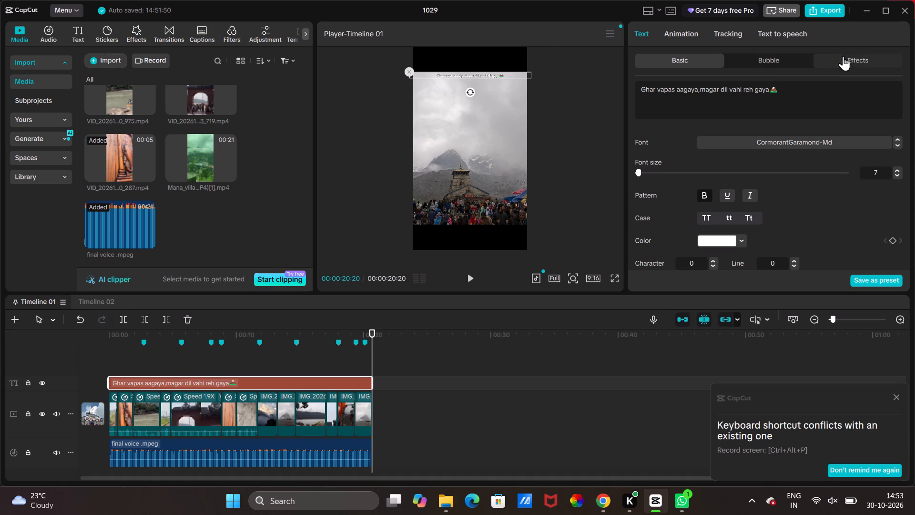
scroll(811, 203, "down", 3)
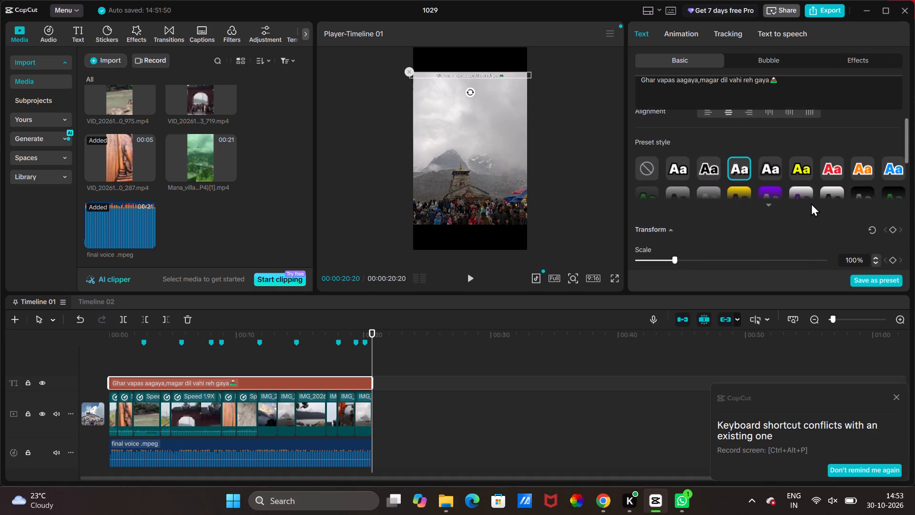
scroll(811, 203, "down", 2)
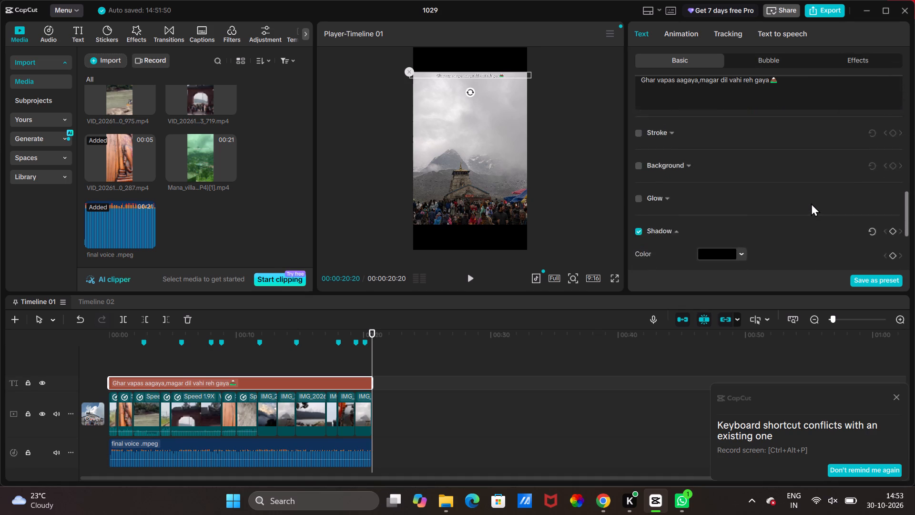
scroll(811, 203, "down", 2)
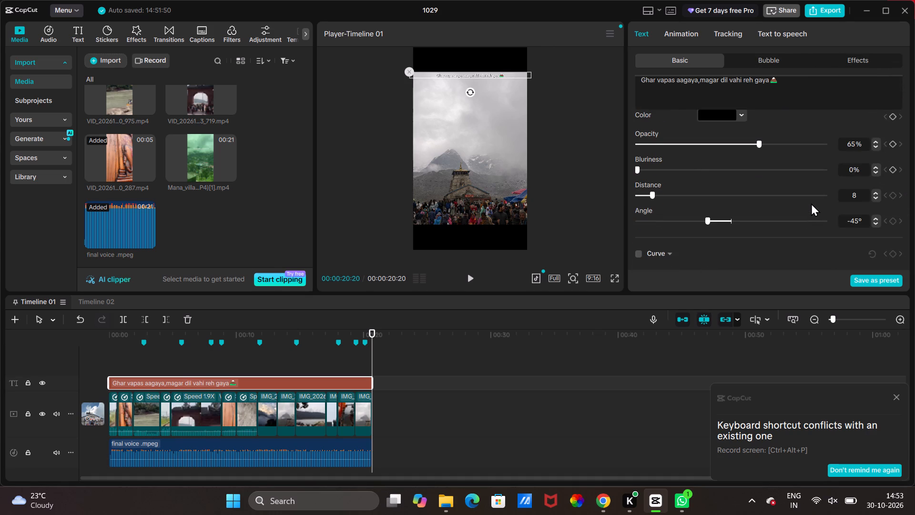
scroll(811, 203, "down", 1)
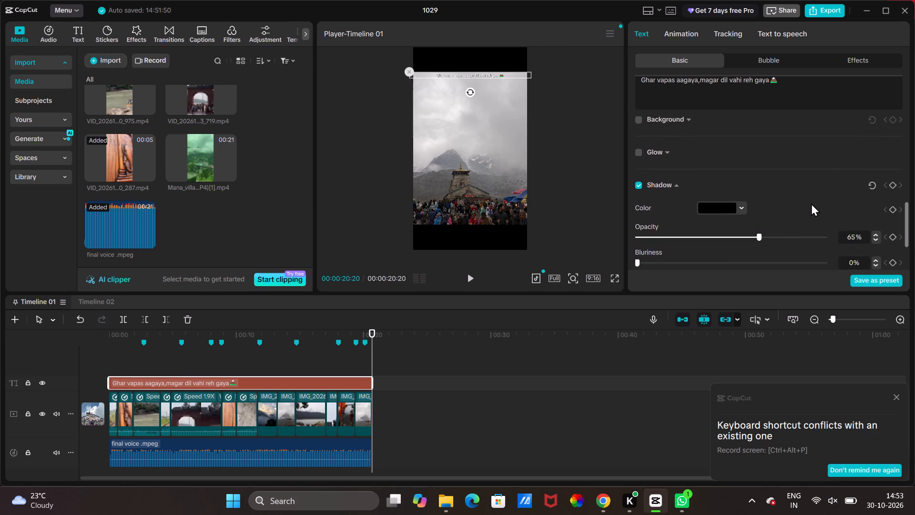
scroll(811, 203, "down", 1)
left_click(750, 232)
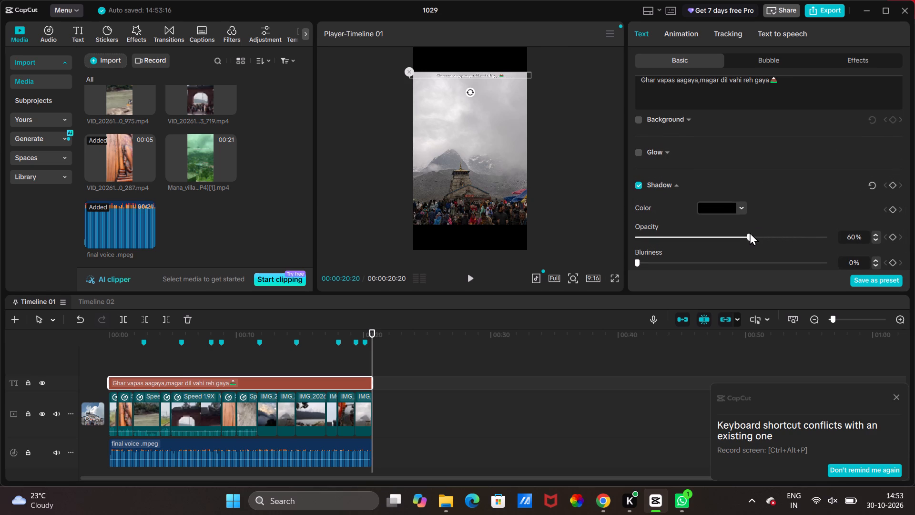
left_click(732, 235)
Set the caption shadow's distance to 2 and its blurriness to 7%.
scroll(732, 235, "down", 1)
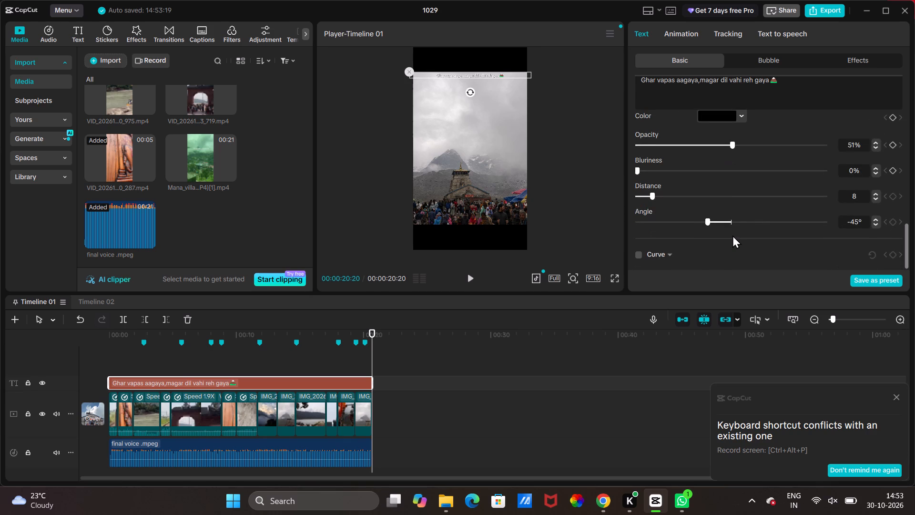
scroll(732, 235, "down", 1)
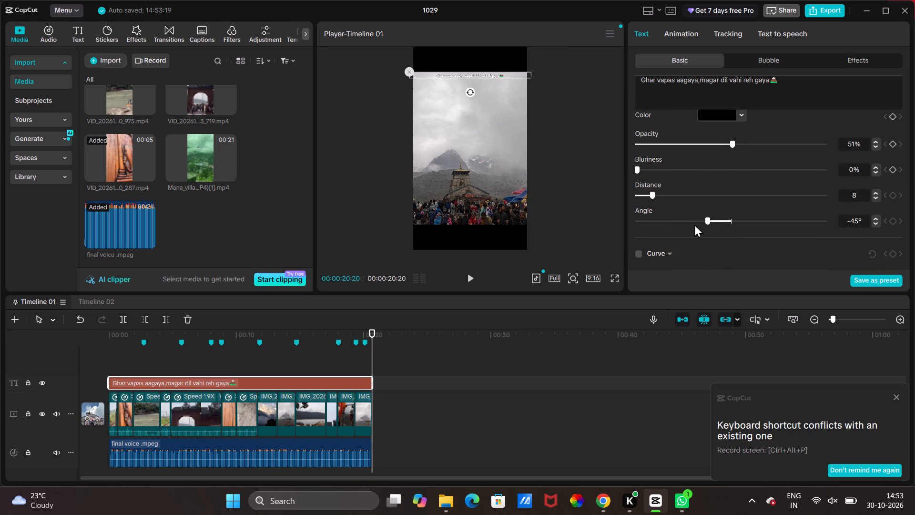
left_click(641, 194)
left_click(643, 168)
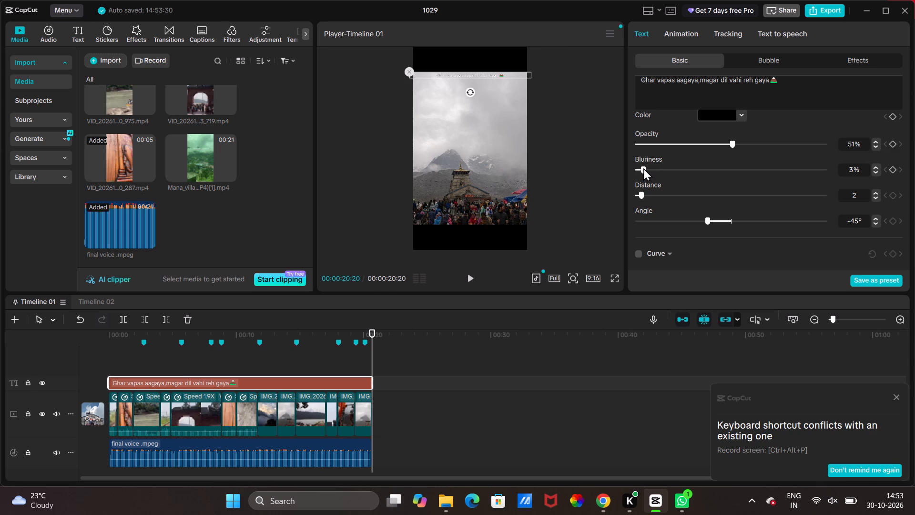
left_click(647, 167)
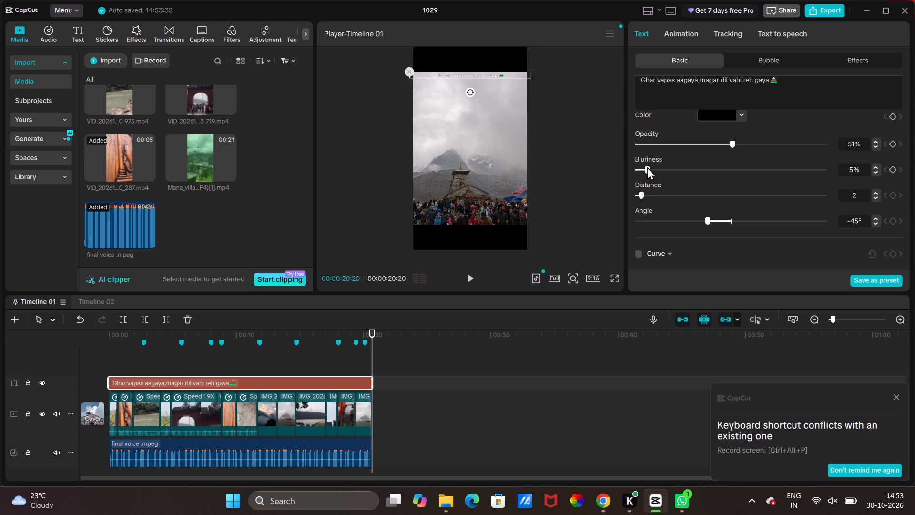
left_click(650, 167)
Look through the caption's transform, blend, stroke and background settings.
scroll(835, 277, "up", 3)
scroll(805, 113, "up", 7)
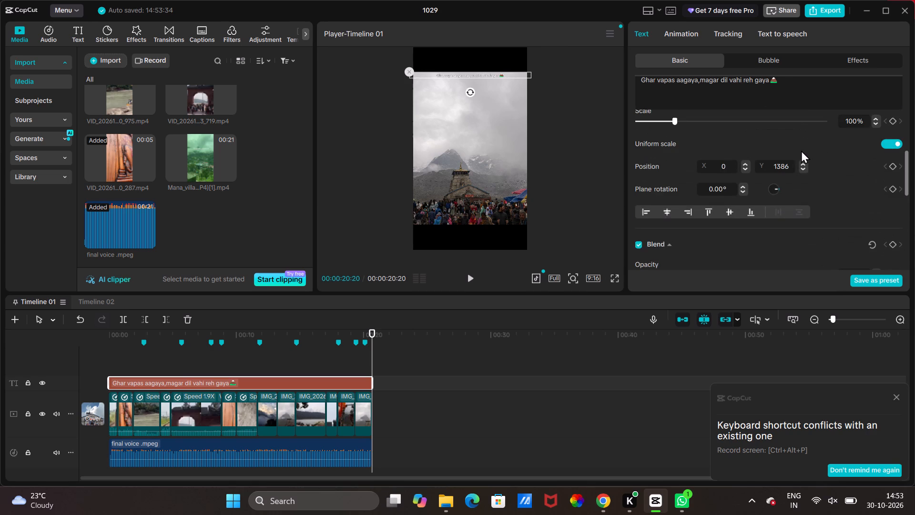
scroll(801, 150, "down", 1)
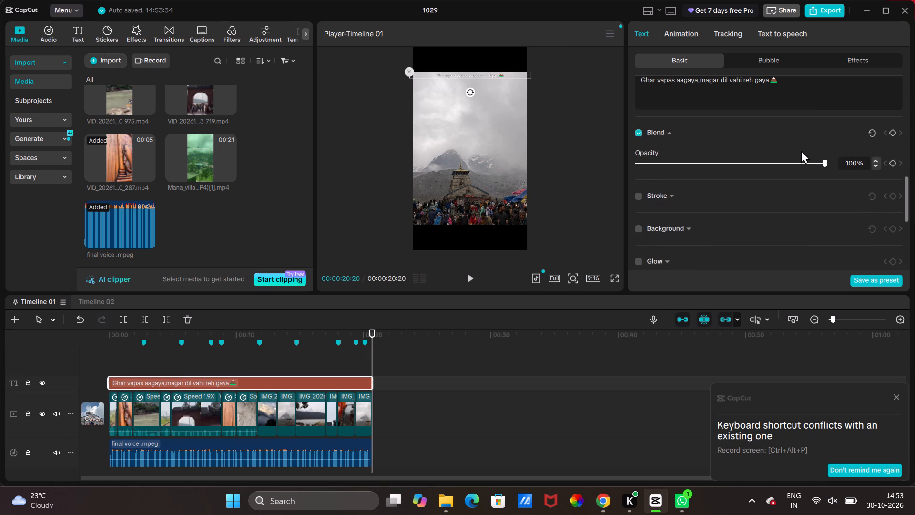
scroll(801, 150, "down", 1)
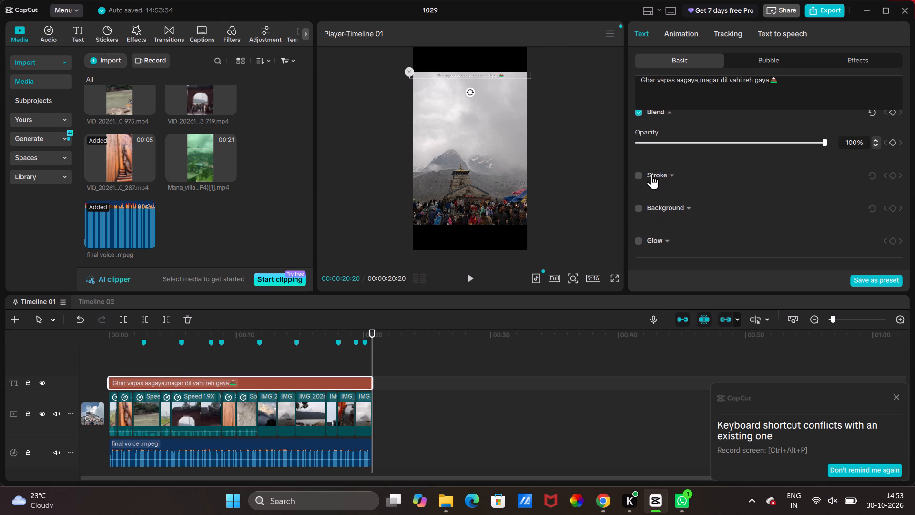
left_click(652, 175)
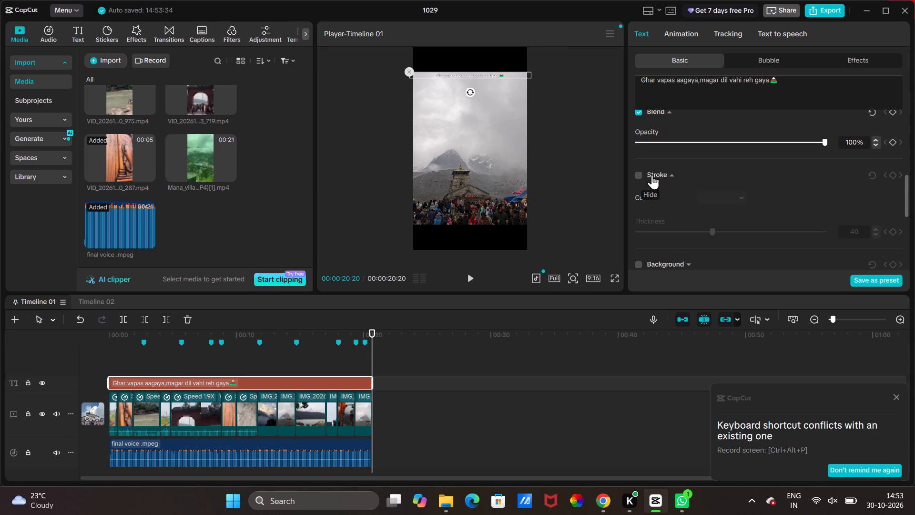
left_click(652, 175)
left_click(669, 206)
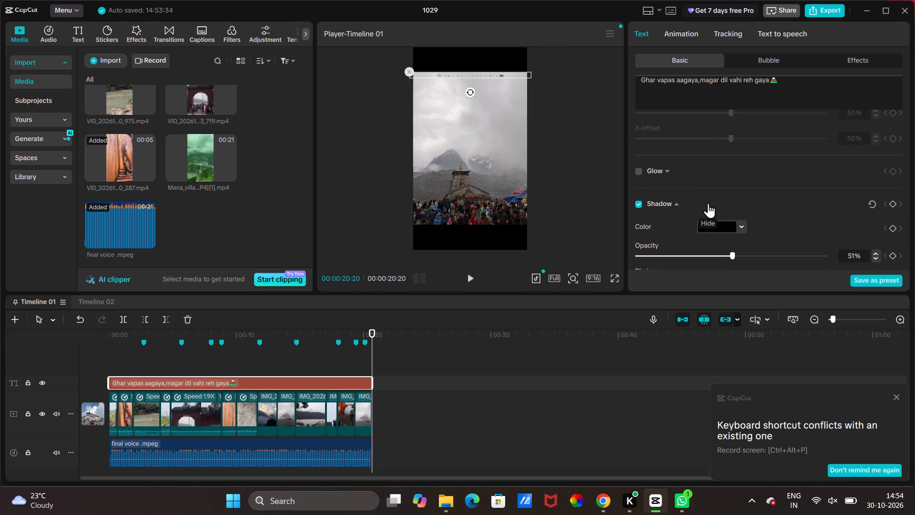
Set the caption's shadow color to black, hex 000000.
left_click(730, 227)
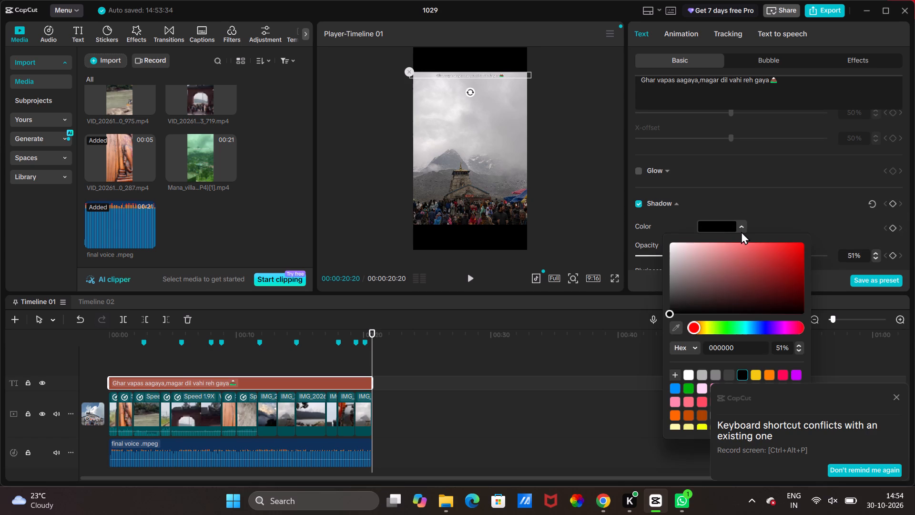
left_click(742, 371)
left_click_drag(742, 371, 821, 203)
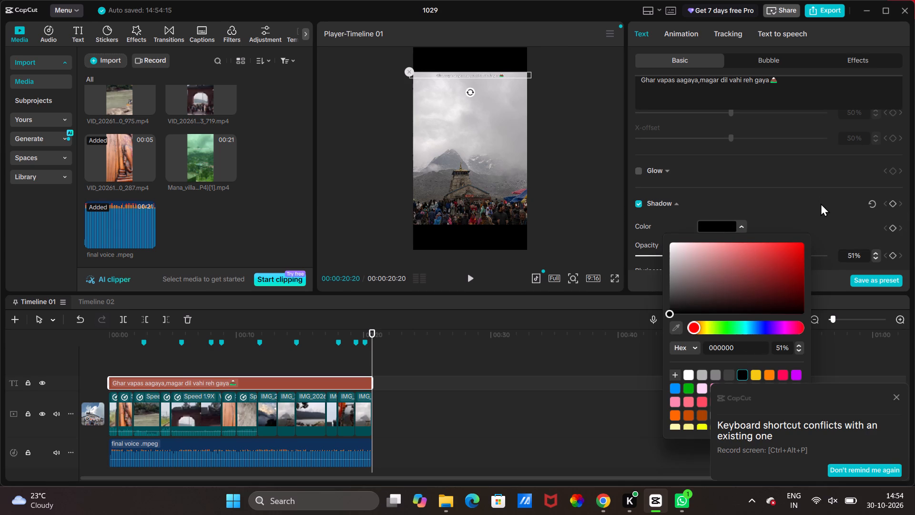
left_click_drag(821, 203, 822, 211)
left_click(822, 211)
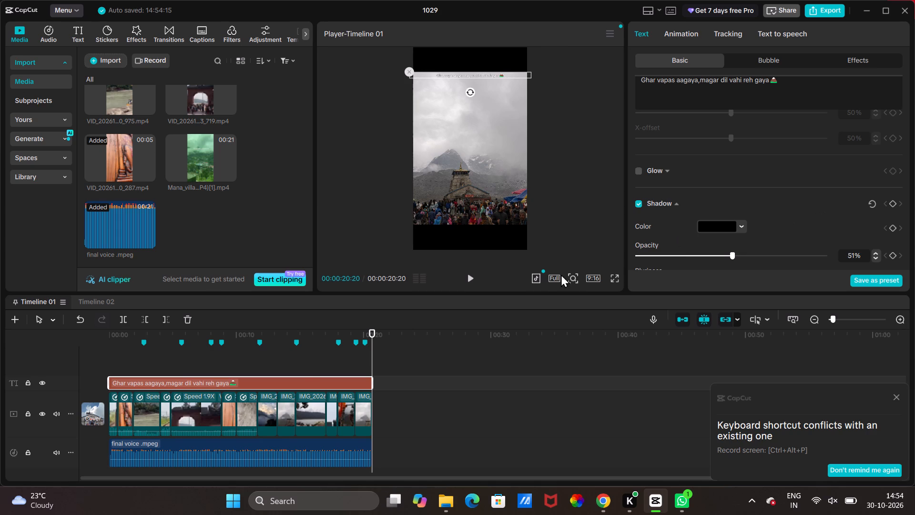
Search the entrance animations for "Fade In" and apply the second Fade In result to the caption.
double_click(305, 378)
left_click(689, 31)
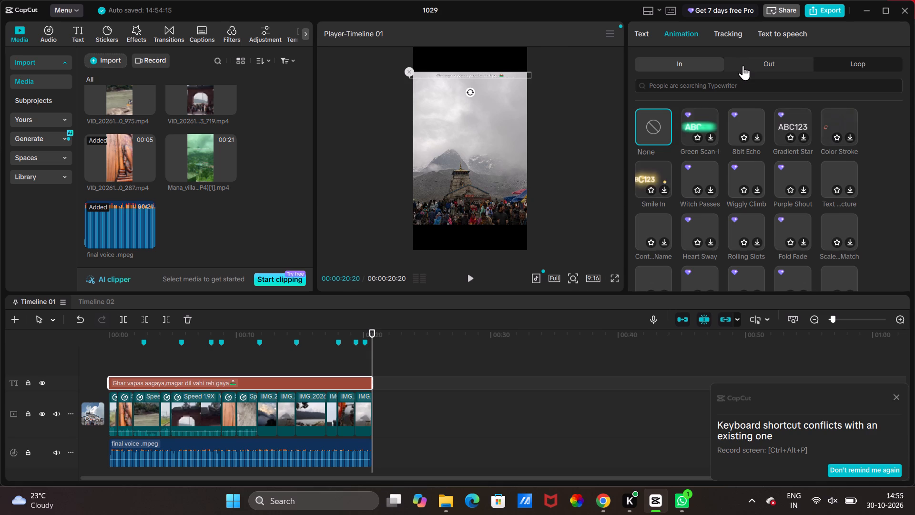
left_click(777, 85)
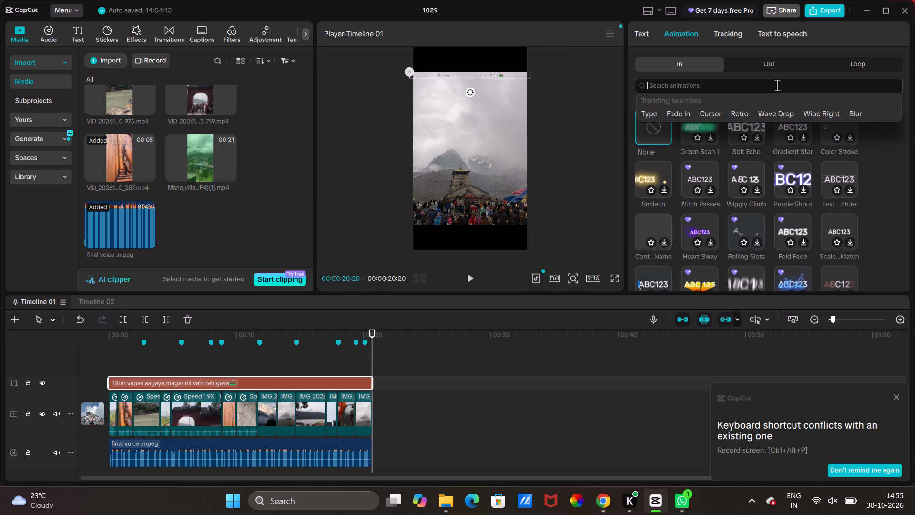
left_click(681, 110)
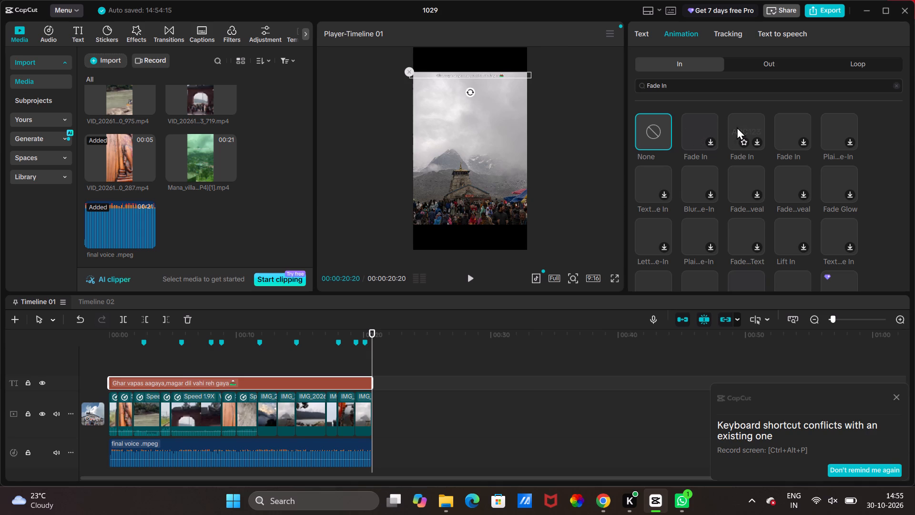
left_click(757, 140)
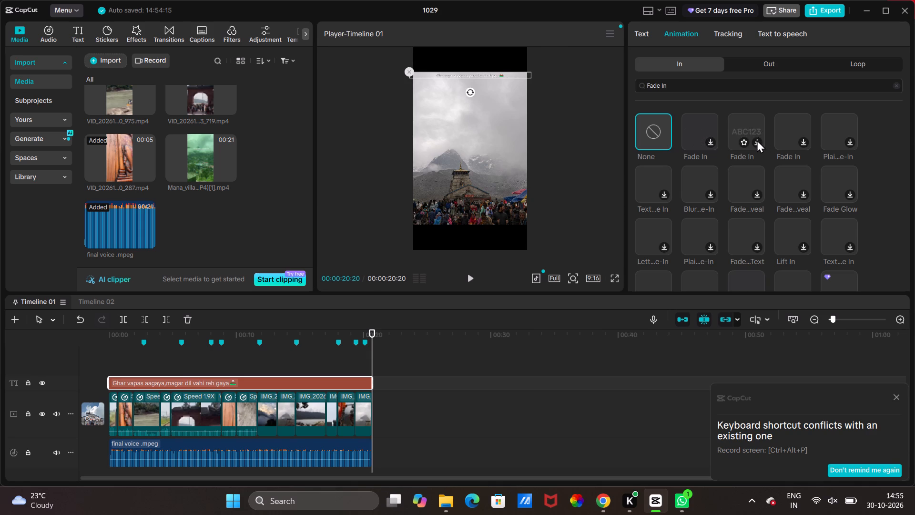
left_click(757, 140)
left_click(757, 140)
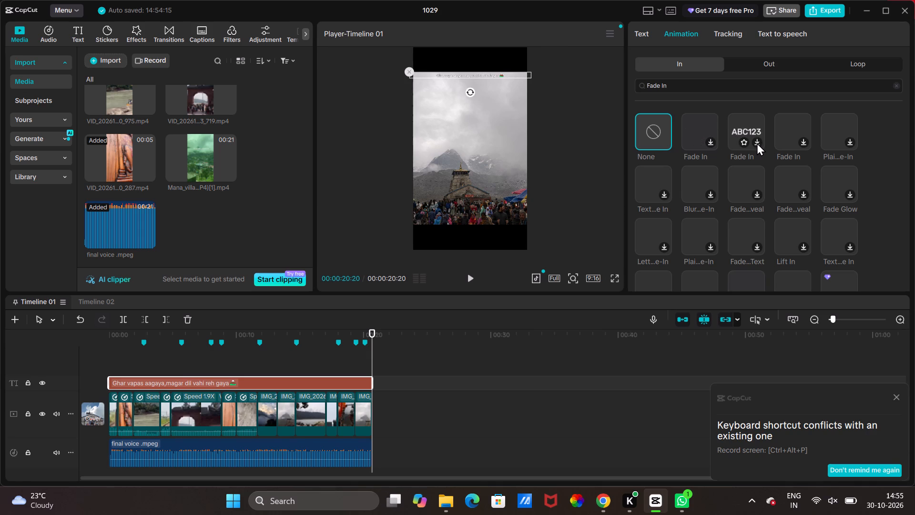
left_click(757, 144)
left_click(738, 117)
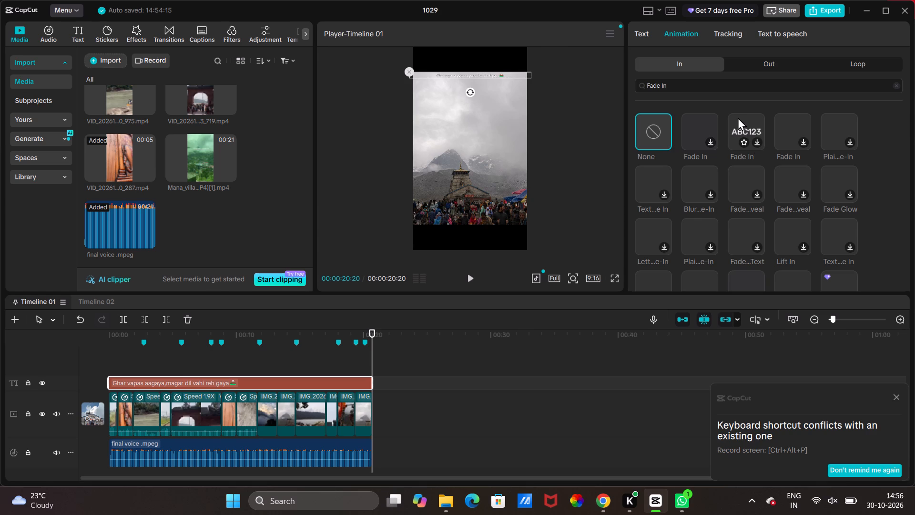
double_click(738, 117)
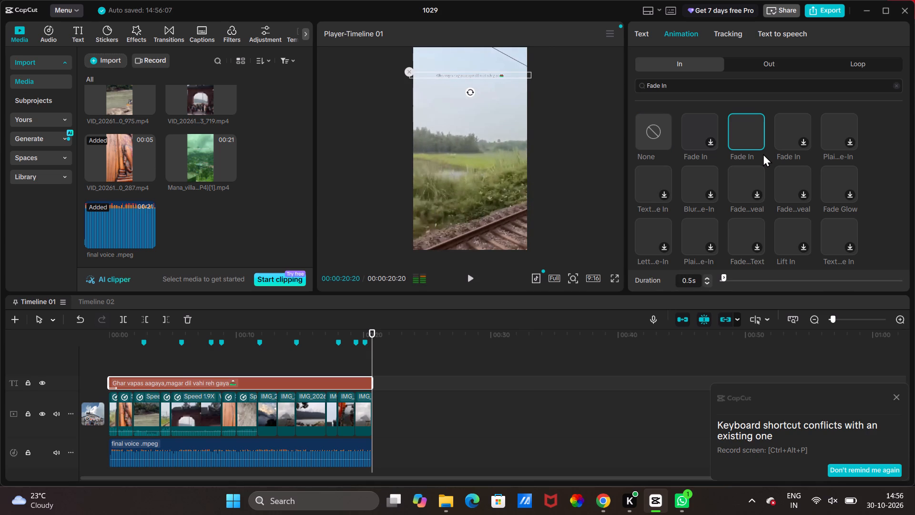
left_click(740, 135)
Search the caption's exit animations for "fade out" and apply the Fade Out animation.
left_click(773, 62)
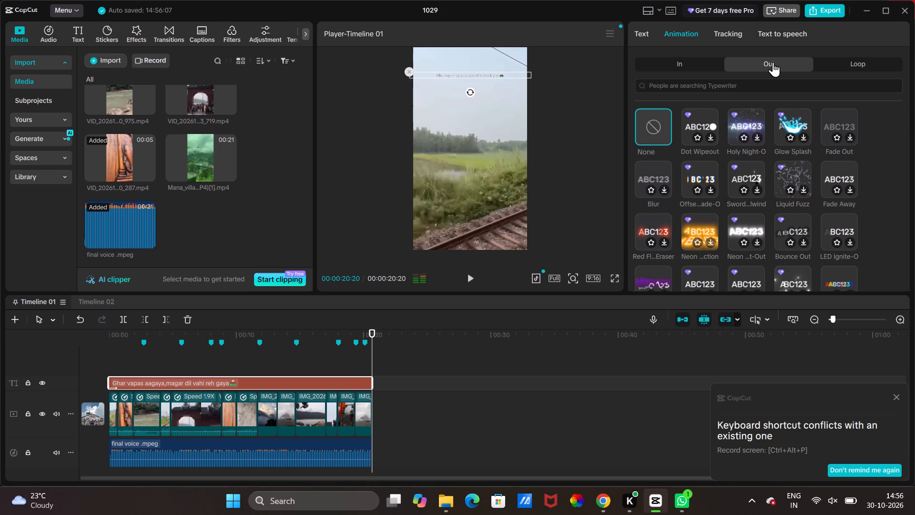
left_click(770, 86)
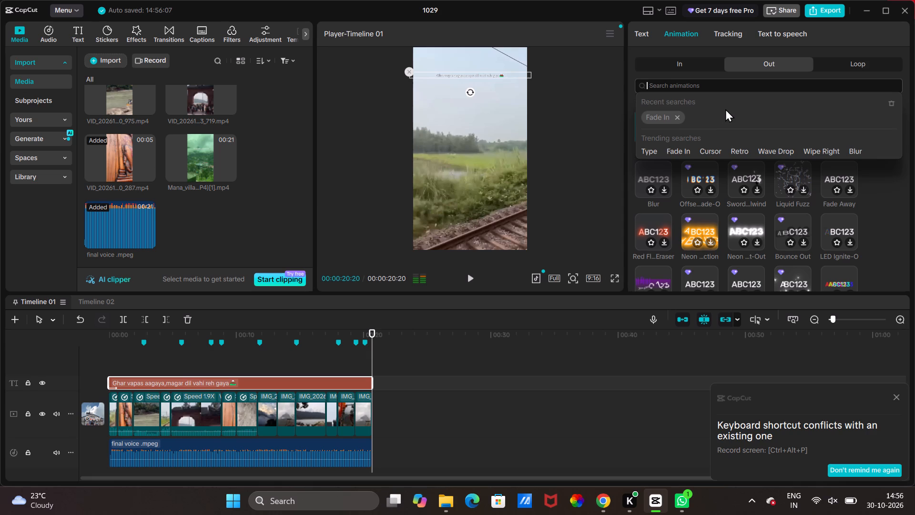
key("d")
key("BackSpace")
type("fade out")
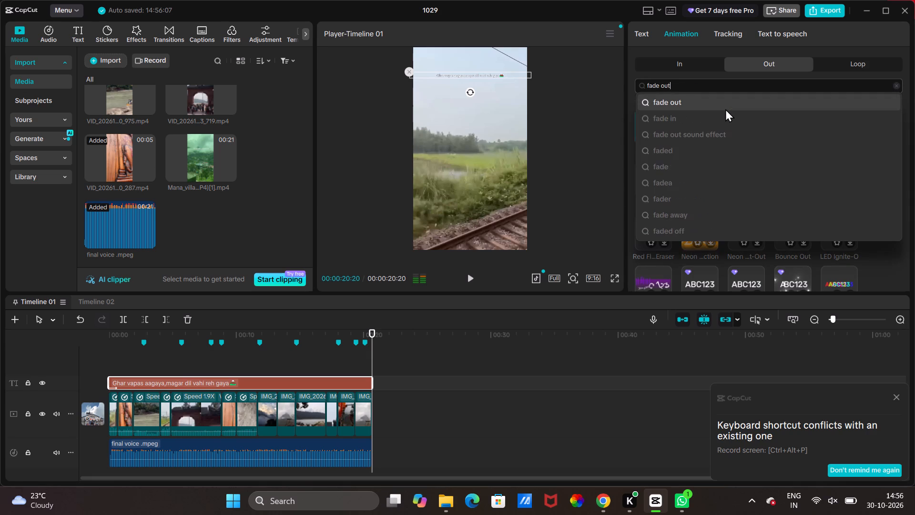
key("Return")
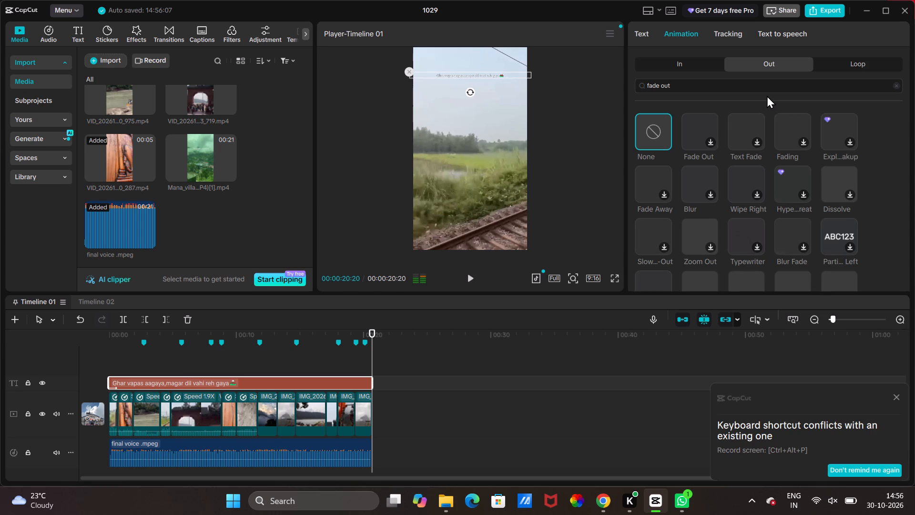
left_click(710, 142)
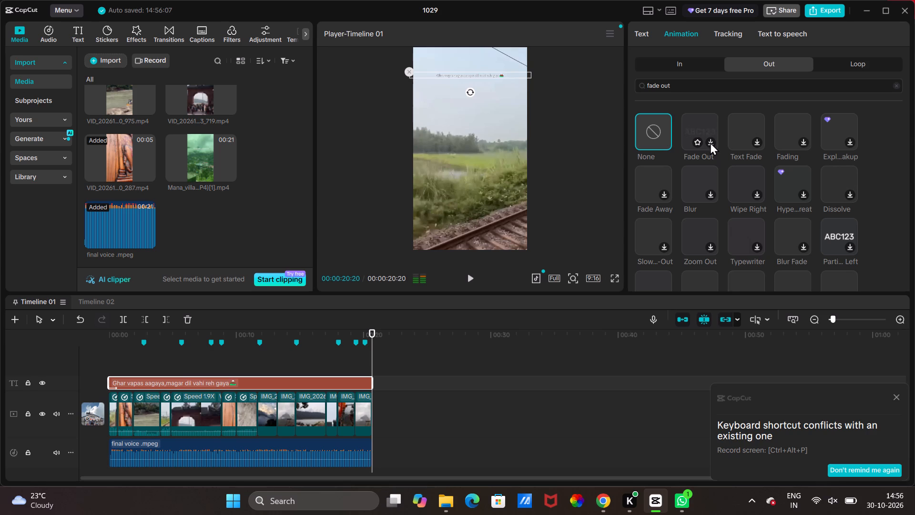
left_click(710, 142)
left_click(710, 142)
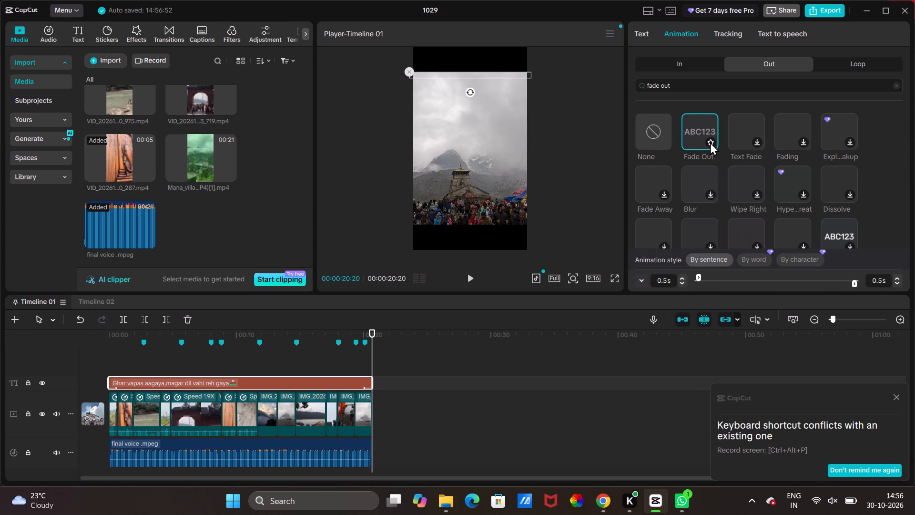
Search the entrance animations for "Fade In" and apply the first Fade In result to the caption.
left_click(691, 58)
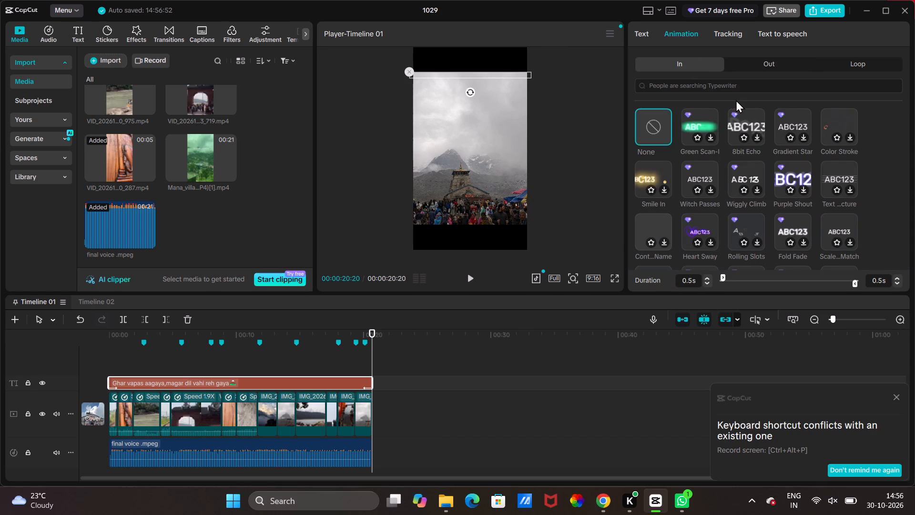
left_click(737, 88)
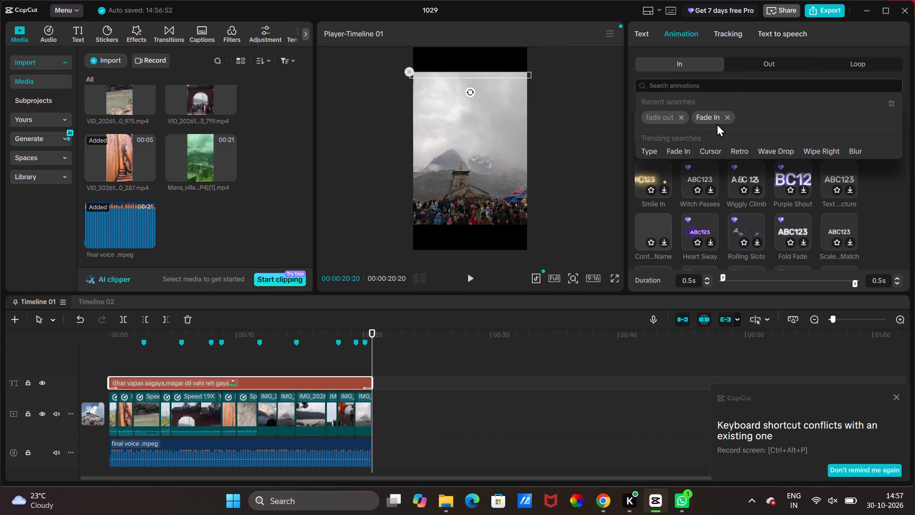
left_click(702, 122)
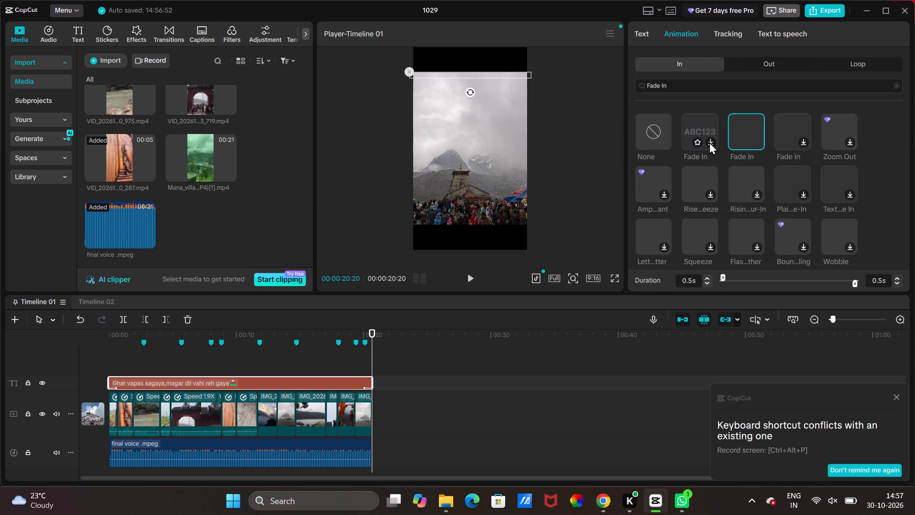
left_click(709, 142)
double_click(709, 142)
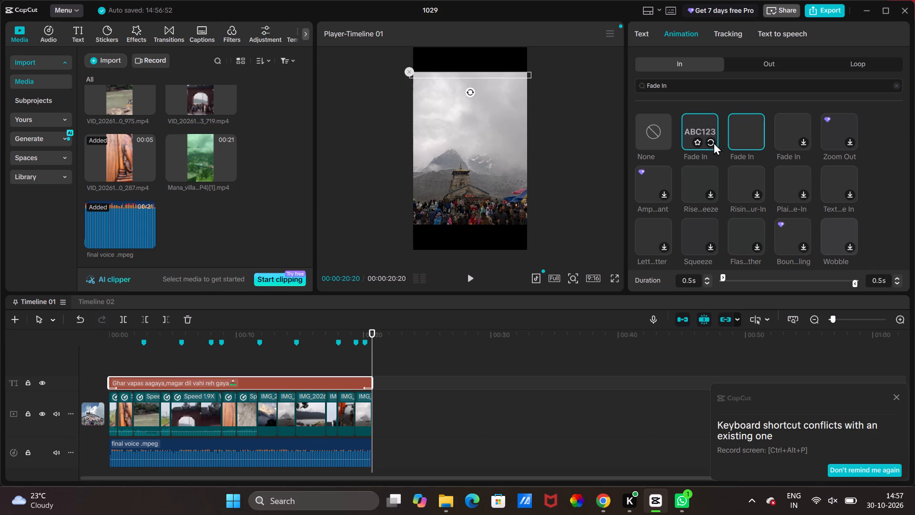
left_click(699, 128)
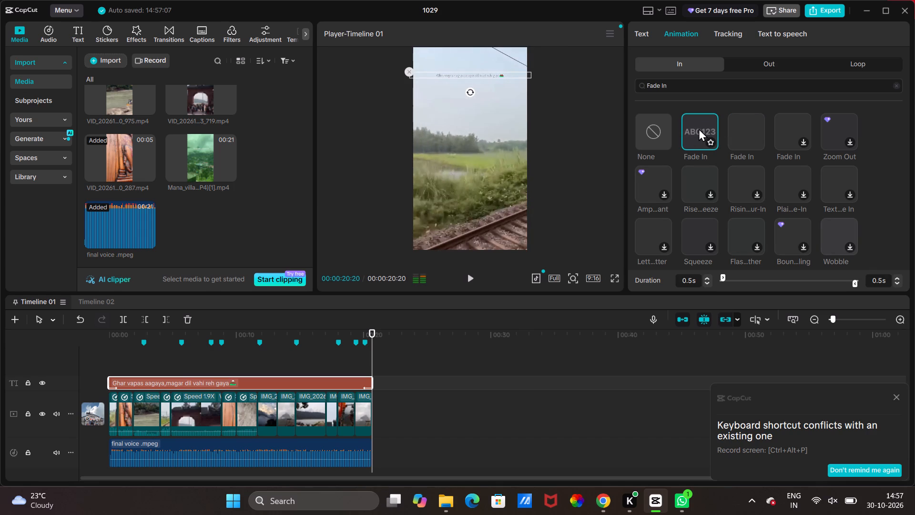
left_click(699, 128)
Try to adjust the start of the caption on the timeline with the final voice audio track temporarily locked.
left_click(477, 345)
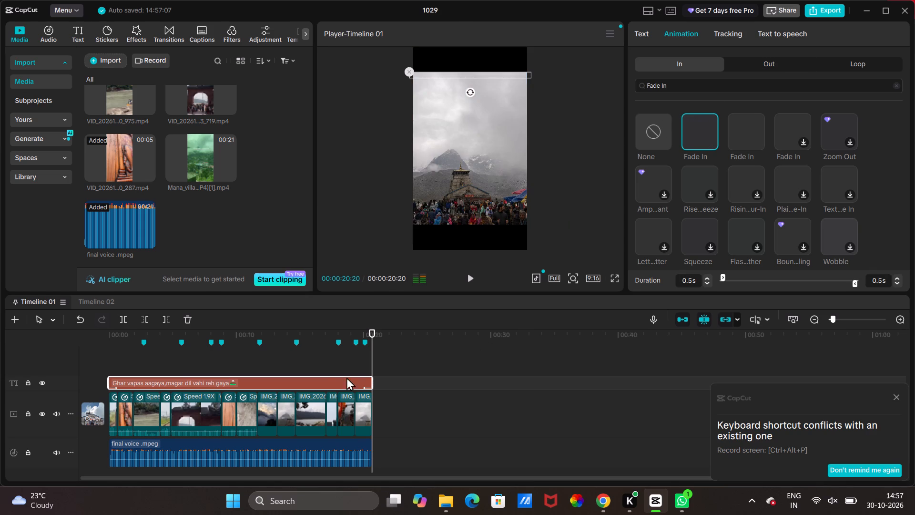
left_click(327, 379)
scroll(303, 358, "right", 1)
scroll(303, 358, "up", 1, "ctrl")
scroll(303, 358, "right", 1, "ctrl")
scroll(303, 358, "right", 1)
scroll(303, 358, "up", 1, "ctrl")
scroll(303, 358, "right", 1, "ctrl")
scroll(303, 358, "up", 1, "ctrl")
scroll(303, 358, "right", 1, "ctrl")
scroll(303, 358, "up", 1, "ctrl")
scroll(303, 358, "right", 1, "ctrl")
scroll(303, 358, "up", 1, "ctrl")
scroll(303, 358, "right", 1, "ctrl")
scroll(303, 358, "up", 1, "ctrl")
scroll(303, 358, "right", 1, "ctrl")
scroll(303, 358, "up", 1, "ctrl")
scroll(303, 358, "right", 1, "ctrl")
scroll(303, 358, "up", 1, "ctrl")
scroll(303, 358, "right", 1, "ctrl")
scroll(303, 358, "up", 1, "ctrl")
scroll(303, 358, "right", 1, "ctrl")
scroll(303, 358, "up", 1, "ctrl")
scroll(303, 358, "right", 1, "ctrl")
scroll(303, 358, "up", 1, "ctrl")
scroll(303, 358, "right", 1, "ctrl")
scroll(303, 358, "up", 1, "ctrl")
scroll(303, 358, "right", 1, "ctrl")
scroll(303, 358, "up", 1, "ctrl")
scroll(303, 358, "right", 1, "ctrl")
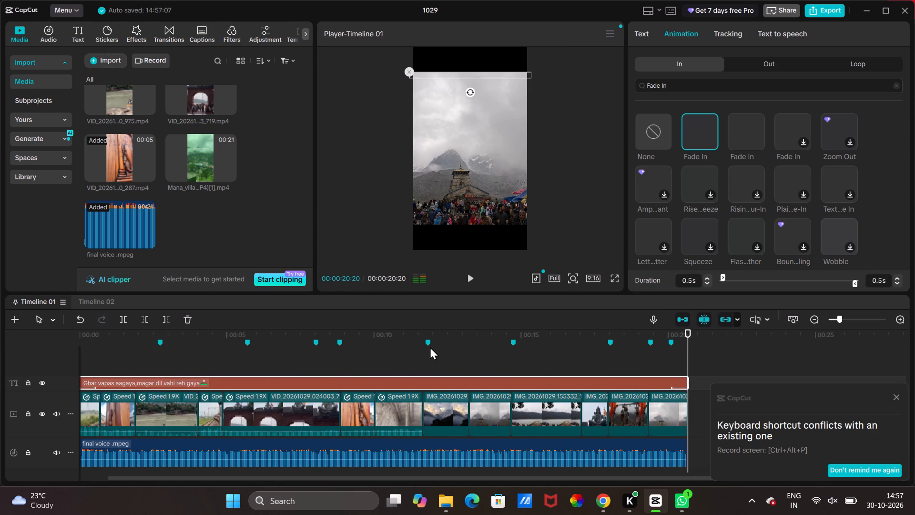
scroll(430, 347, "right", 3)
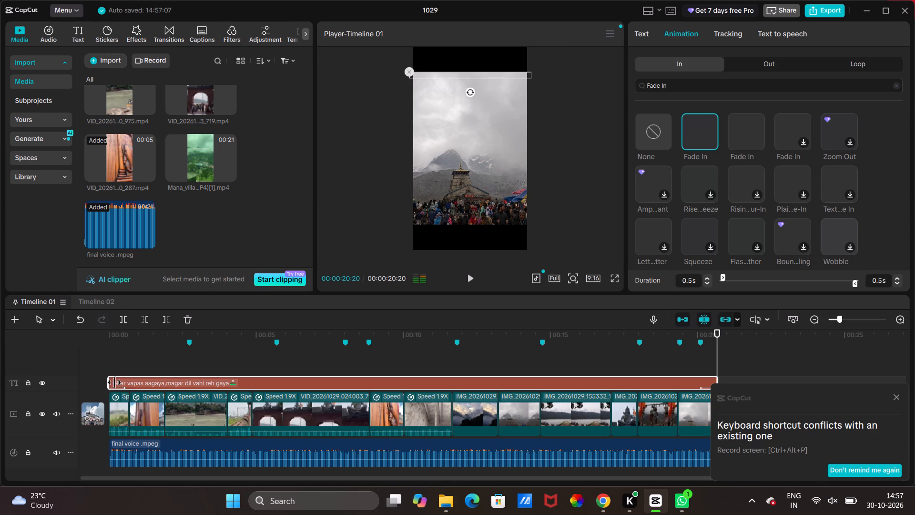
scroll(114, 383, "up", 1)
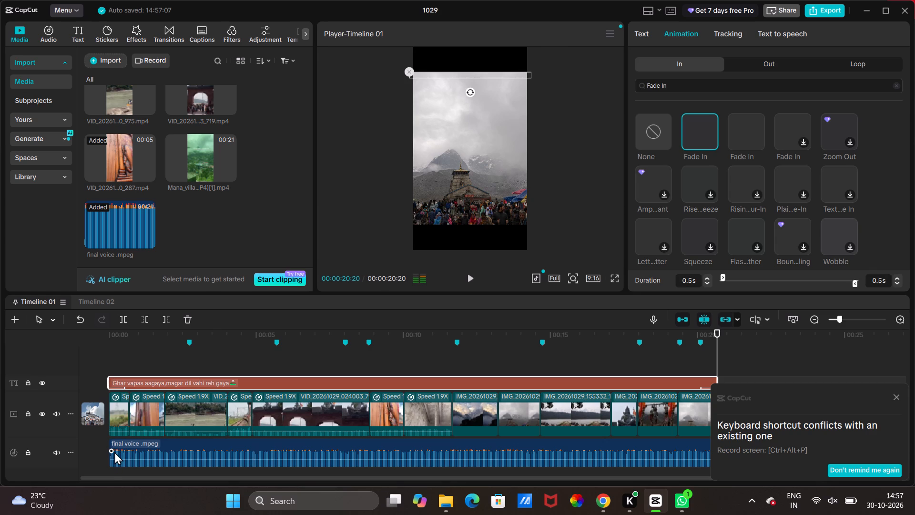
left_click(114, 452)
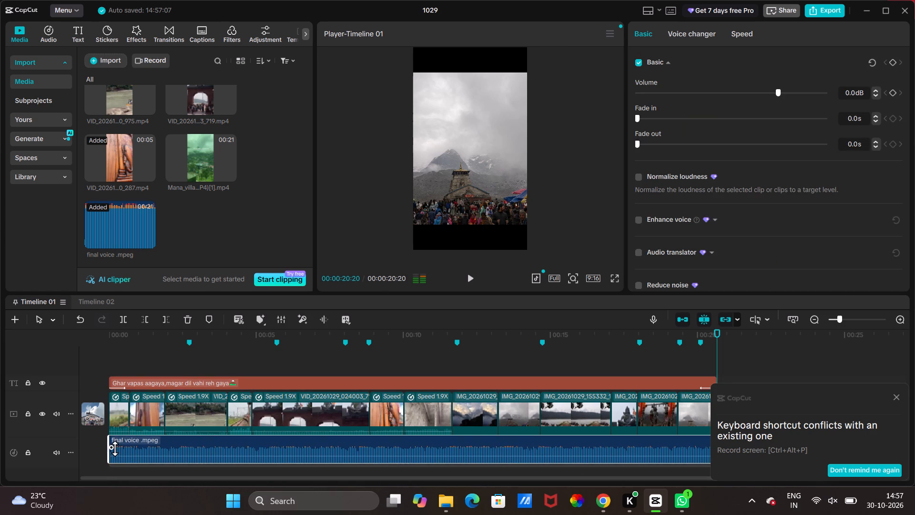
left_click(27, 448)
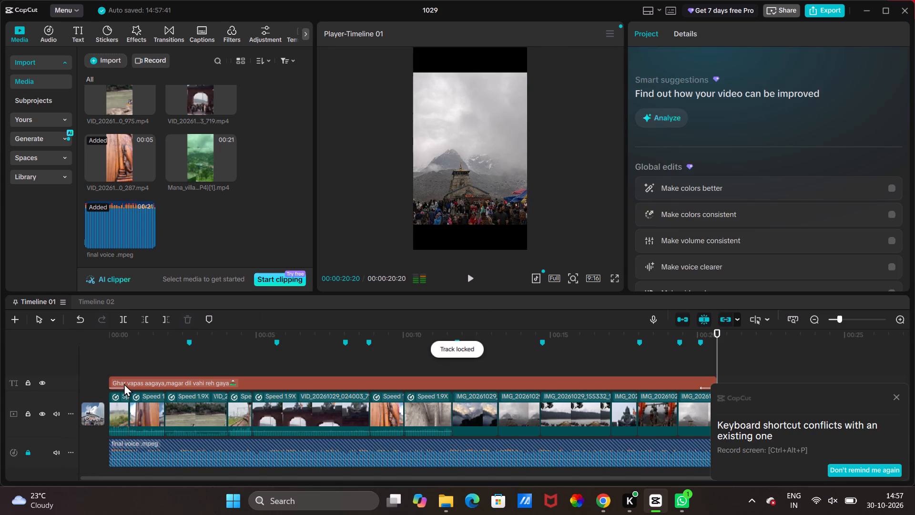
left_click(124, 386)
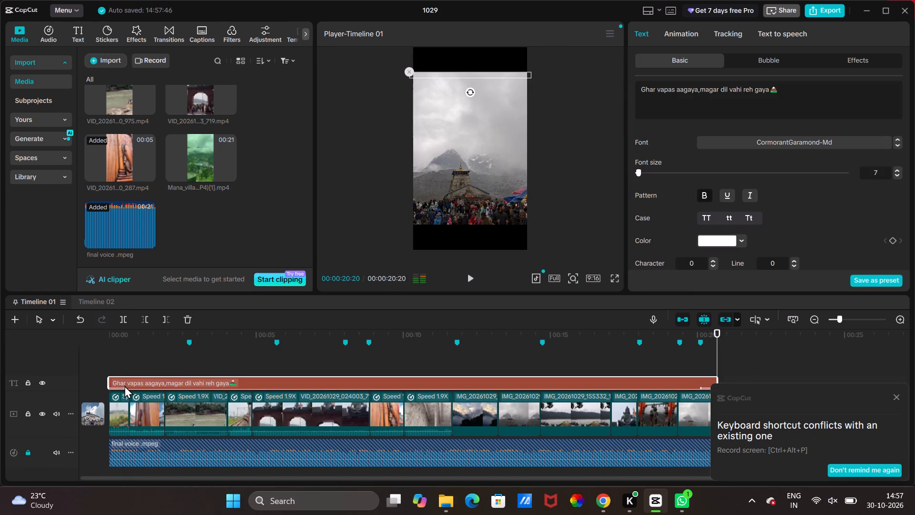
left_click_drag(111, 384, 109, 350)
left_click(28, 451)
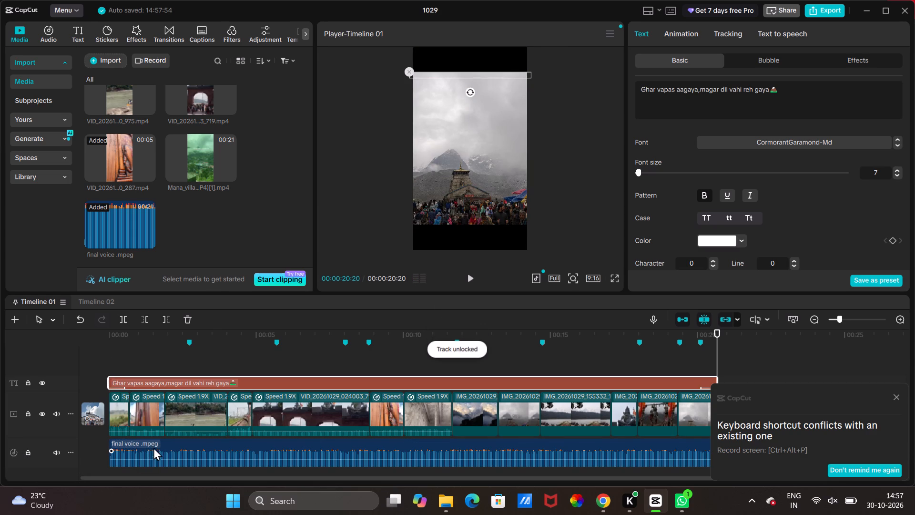
Add a 0.7 s fade-in to the start of the final voice audio clip.
left_click(155, 458)
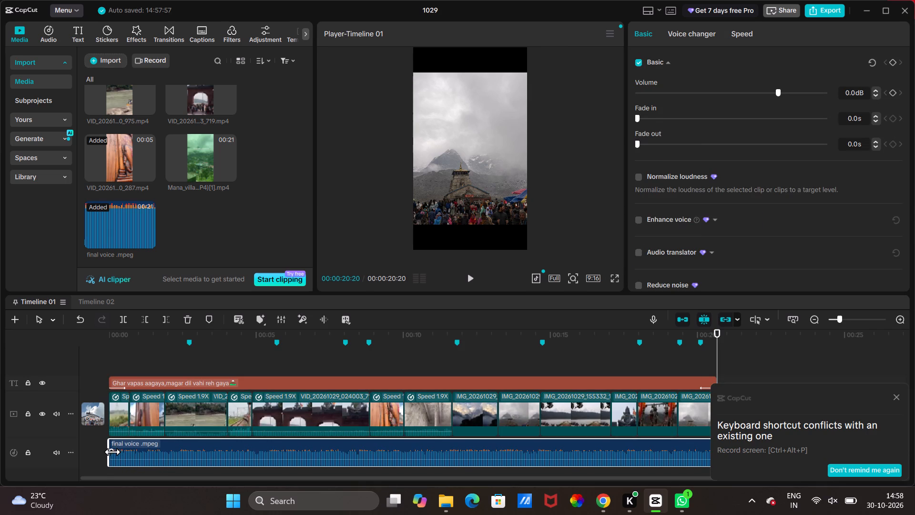
left_click_drag(112, 452, 177, 451)
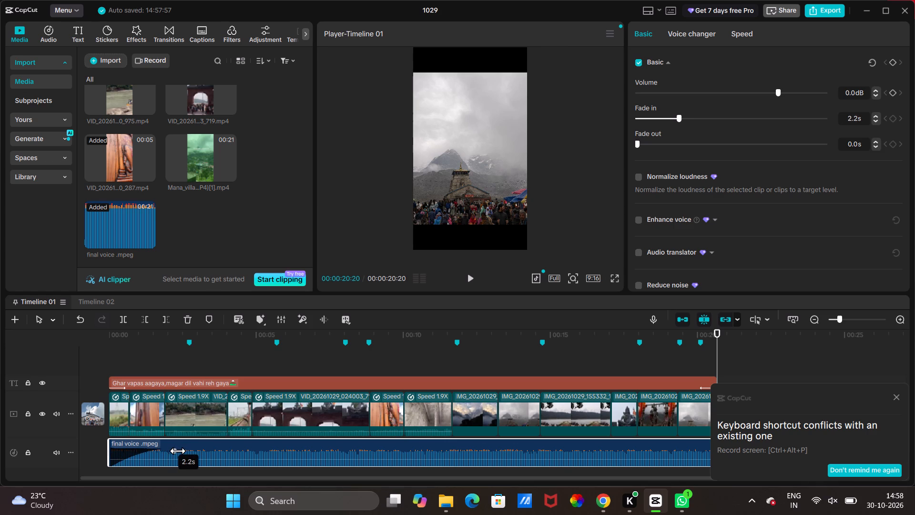
left_click_drag(177, 451, 166, 452)
left_click_drag(166, 452, 142, 460)
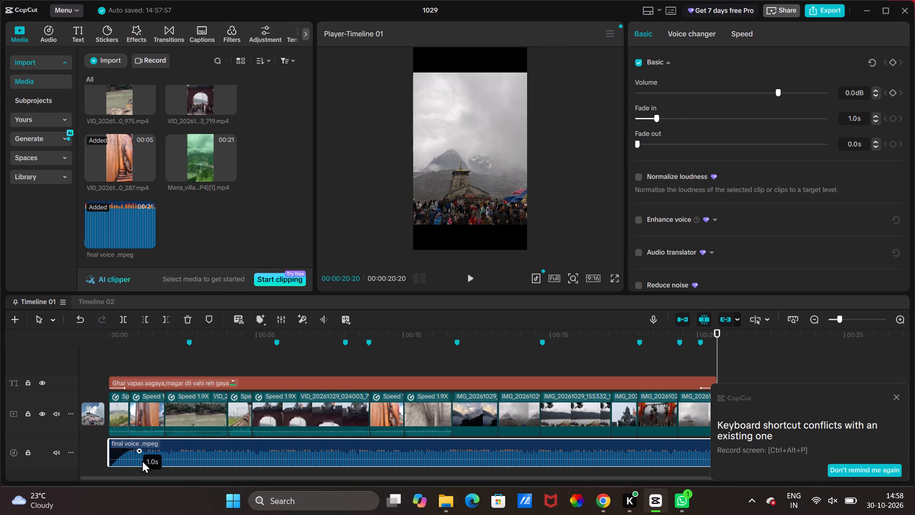
left_click_drag(142, 460, 139, 463)
left_click_drag(139, 463, 123, 463)
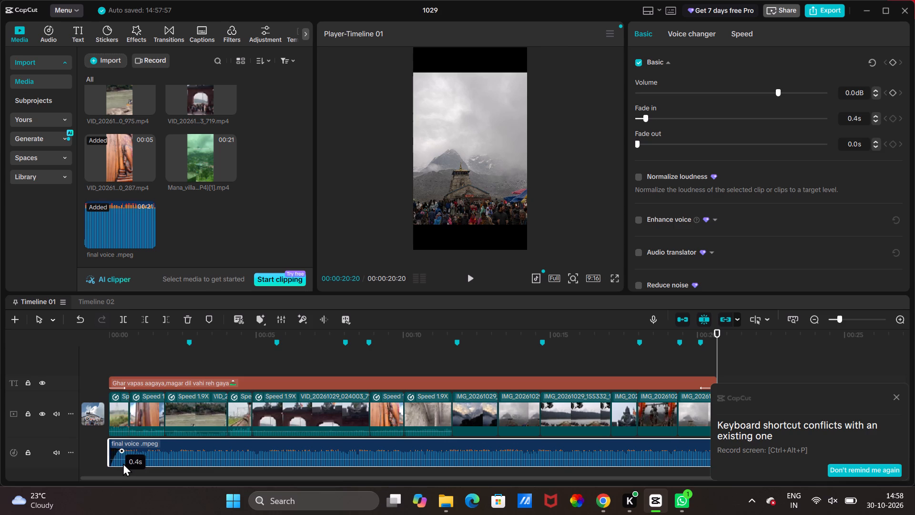
left_click_drag(123, 463, 109, 461)
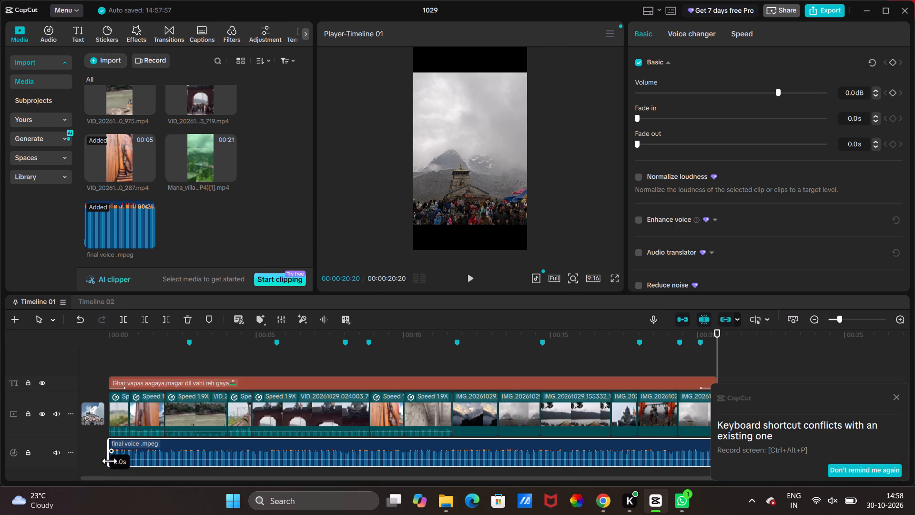
left_click_drag(109, 461, 126, 456)
left_click_drag(126, 456, 132, 458)
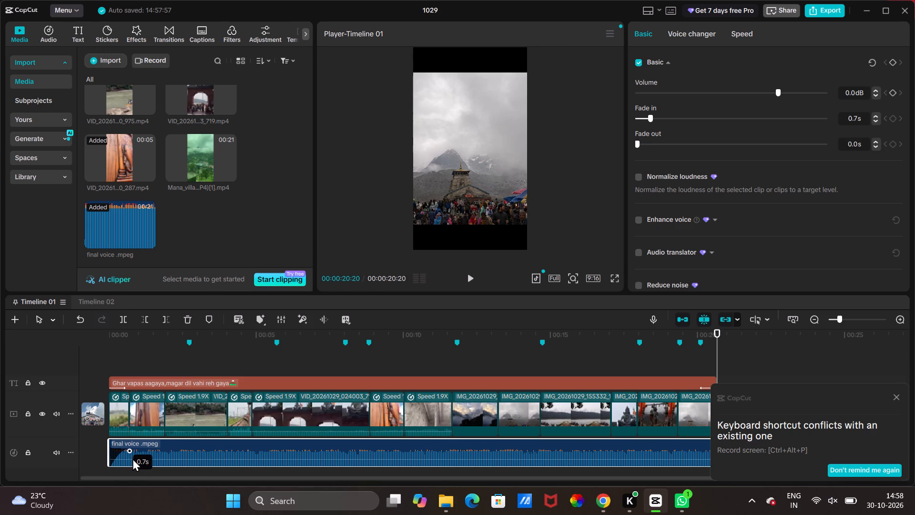
left_click_drag(132, 458, 132, 459)
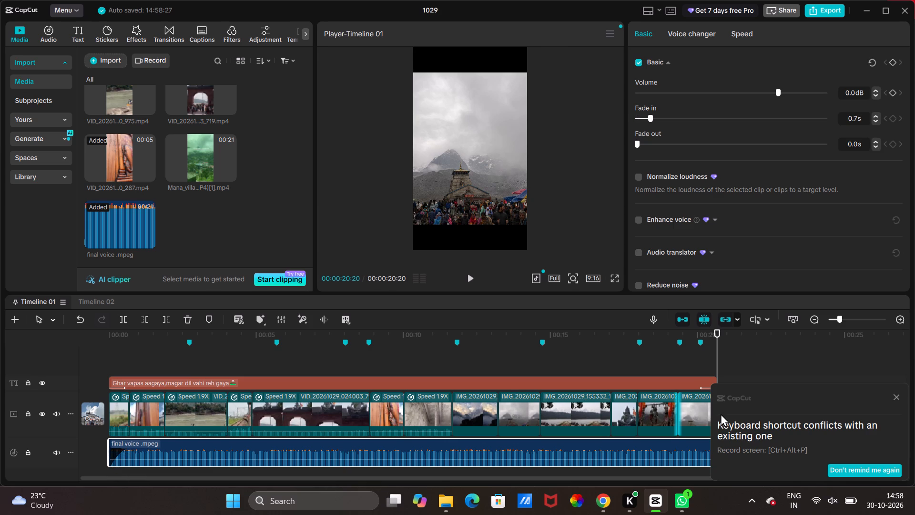
Dismiss the keyboard shortcut conflict notification covering the end of the timeline and deselect the audio clip.
left_click(896, 393)
left_click(896, 393)
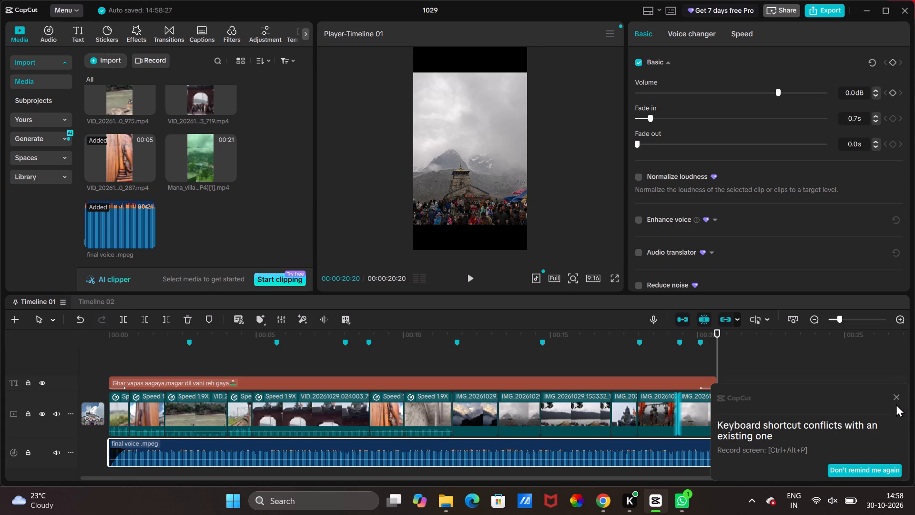
left_click(895, 399)
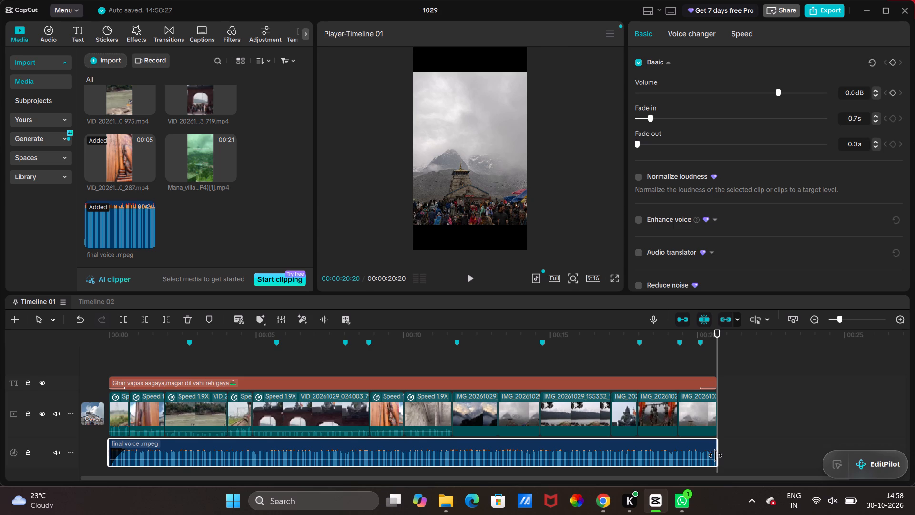
left_click(742, 443)
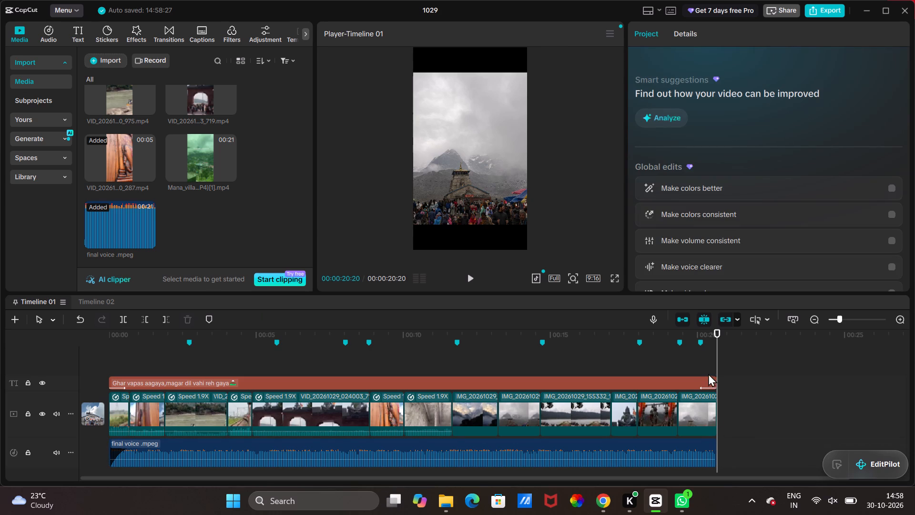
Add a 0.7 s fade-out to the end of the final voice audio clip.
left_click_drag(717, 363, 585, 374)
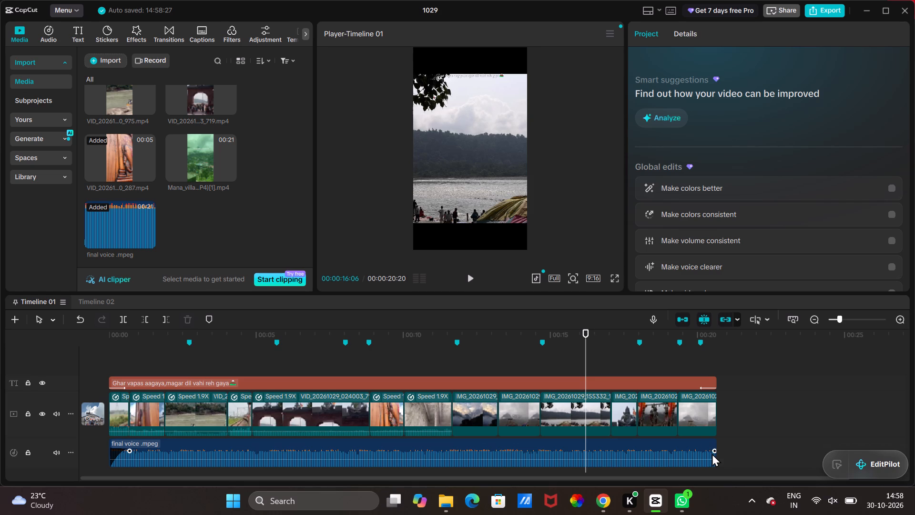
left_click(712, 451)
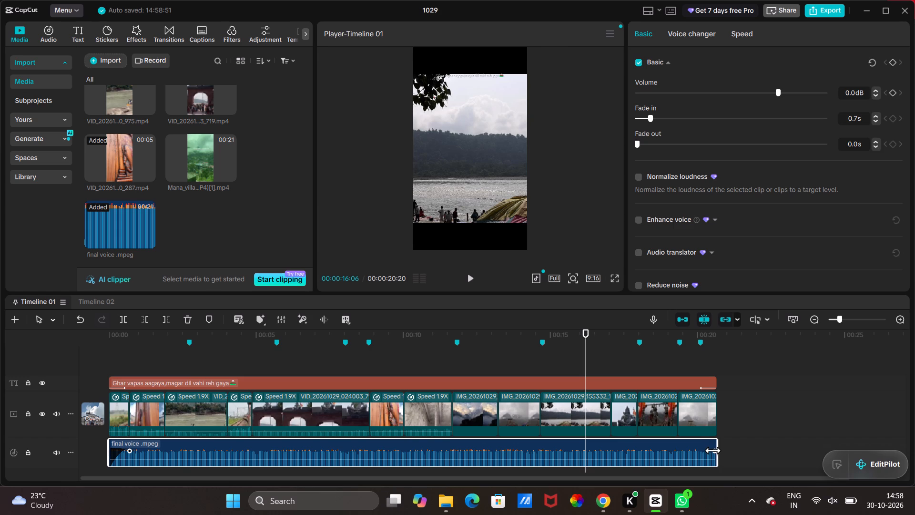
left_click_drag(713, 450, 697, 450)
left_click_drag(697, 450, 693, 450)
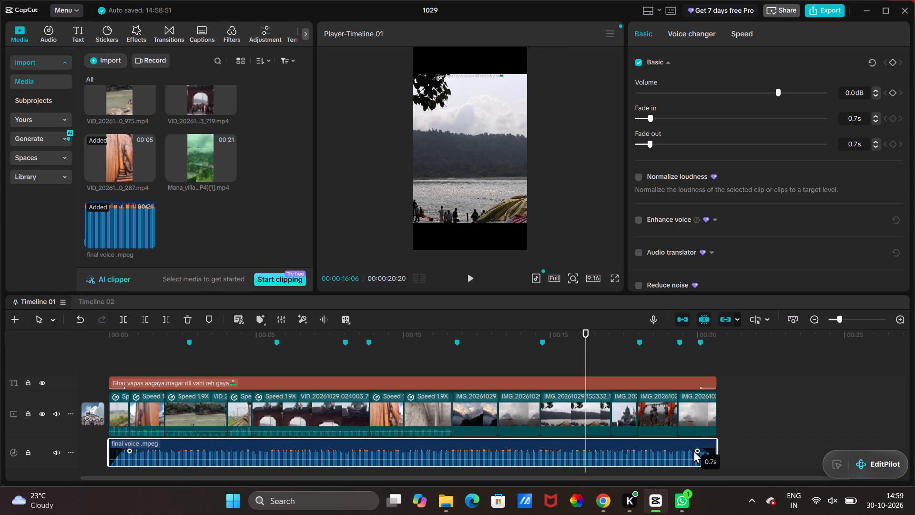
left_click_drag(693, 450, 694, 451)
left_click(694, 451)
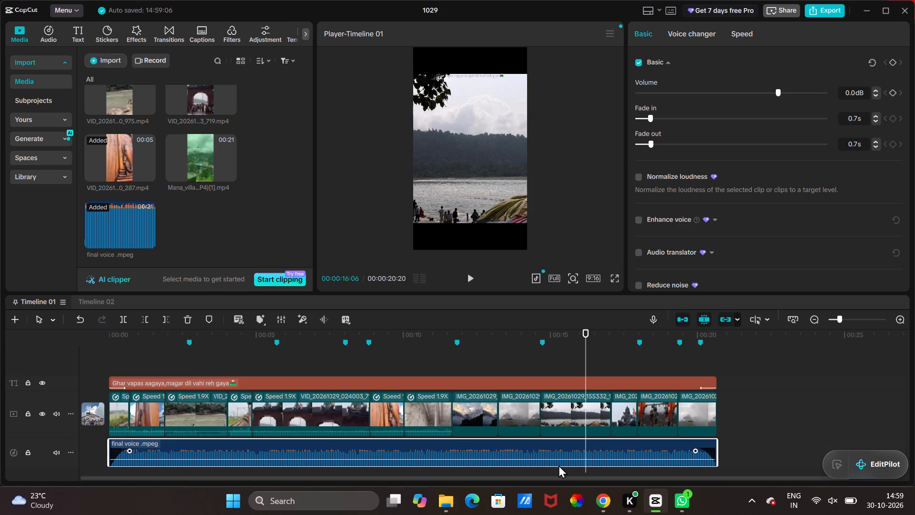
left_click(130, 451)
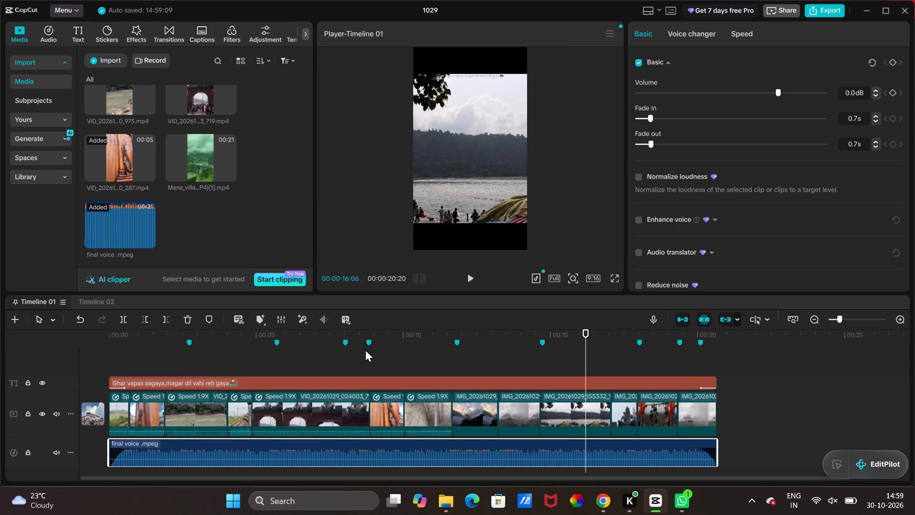
Play the video from the beginning in the full-screen preview to check the fades and caption, and return to the editor.
left_click_drag(587, 329, 304, 333)
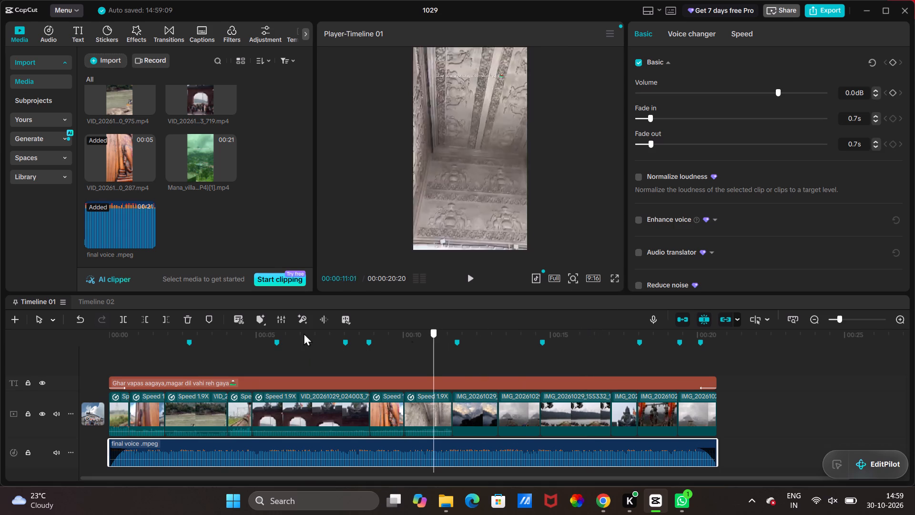
left_click_drag(304, 333, 80, 351)
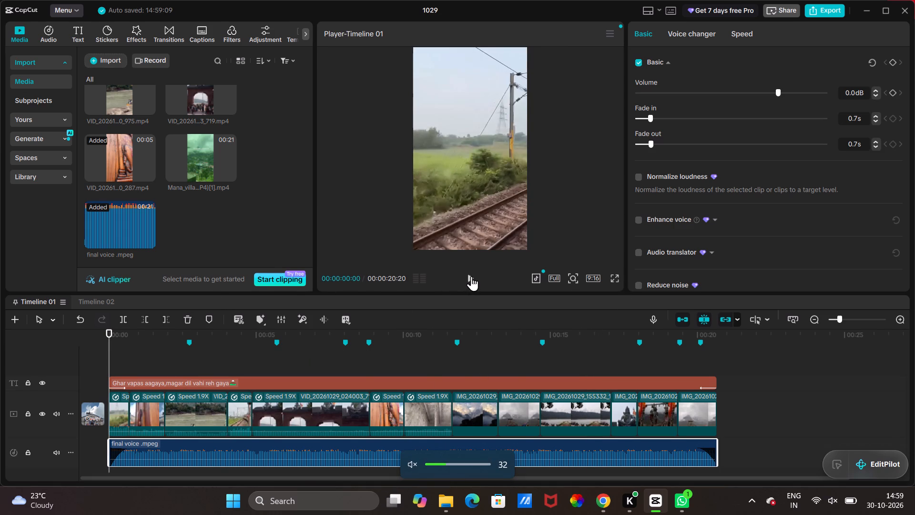
left_click(471, 276)
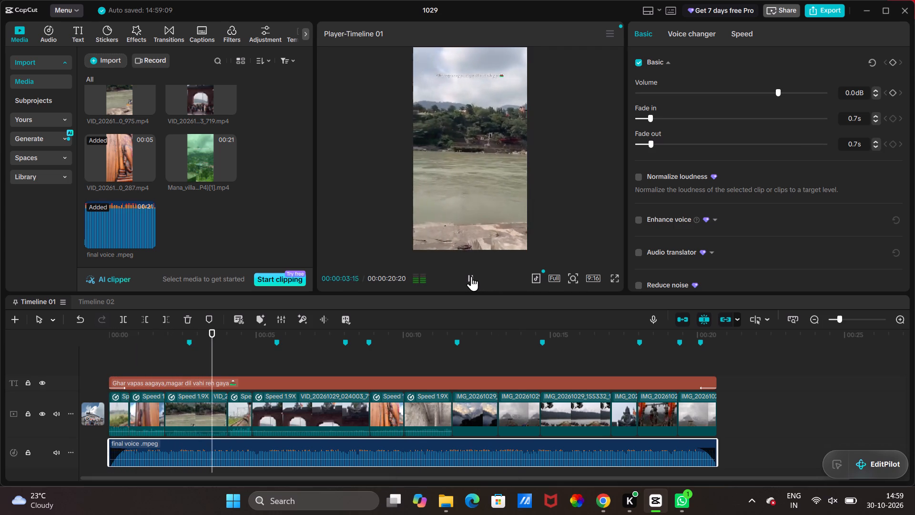
left_click(471, 276)
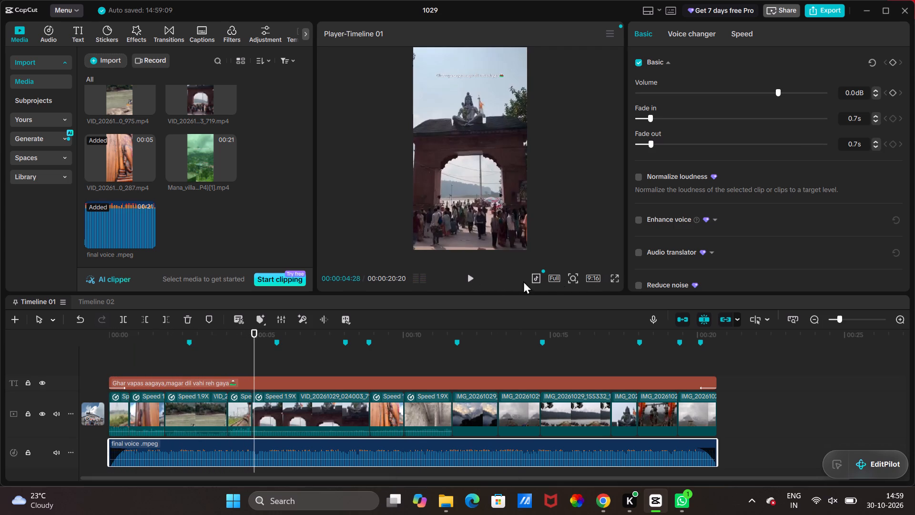
left_click_drag(253, 354, 0, 377)
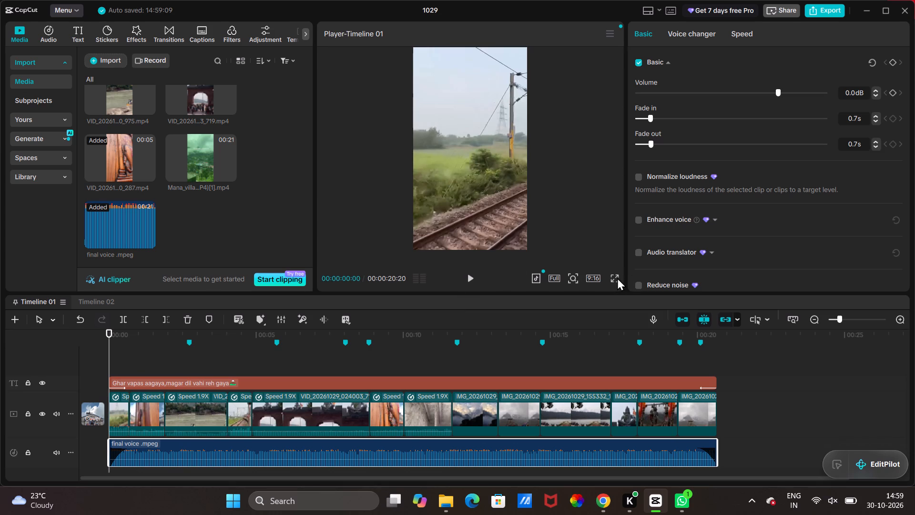
left_click(617, 278)
key("space")
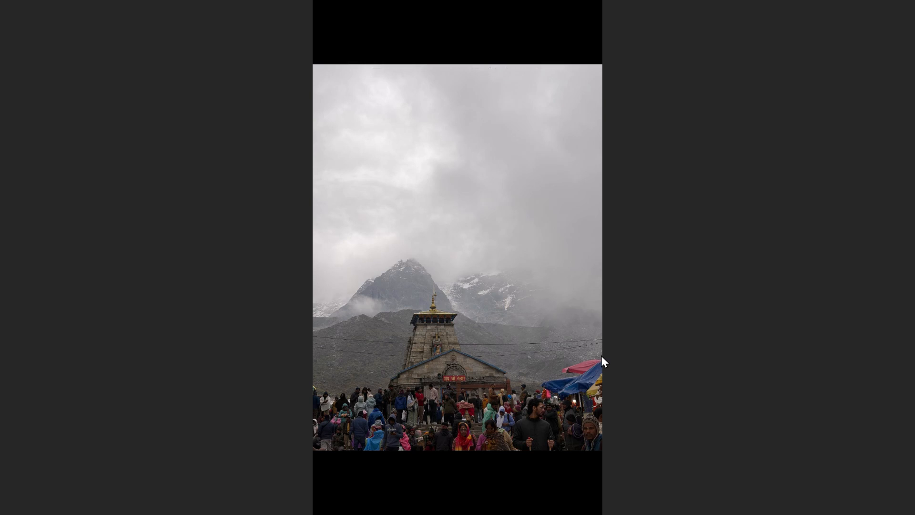
key("Escape")
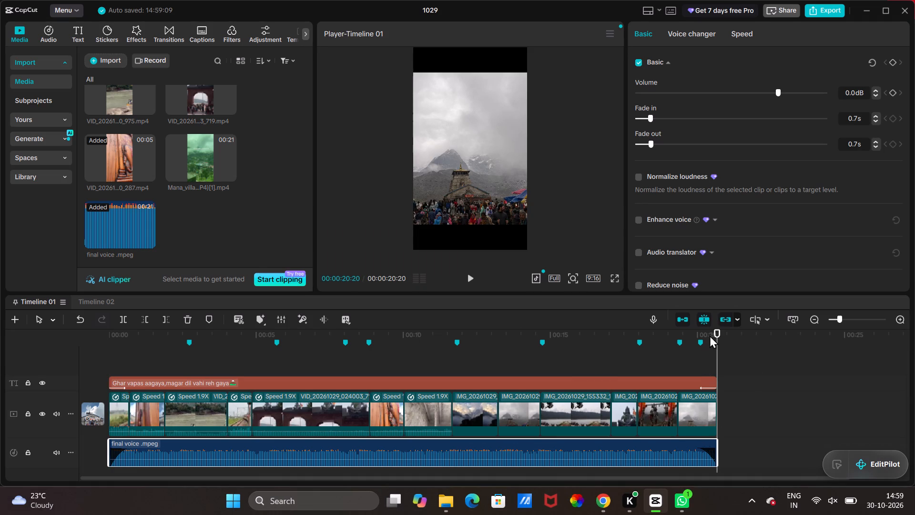
Set the caption's entrance animation duration to 0.1 s.
left_click(707, 385)
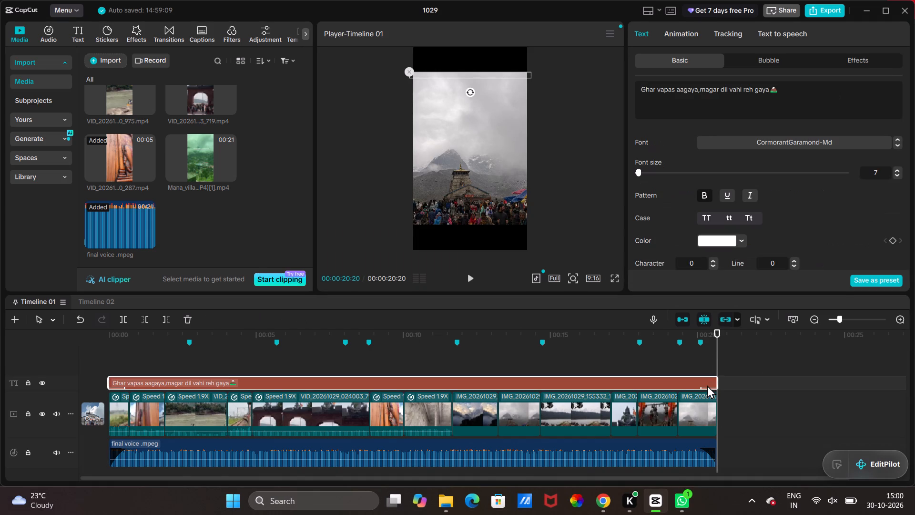
left_click(707, 385)
left_click_drag(716, 361, 552, 384)
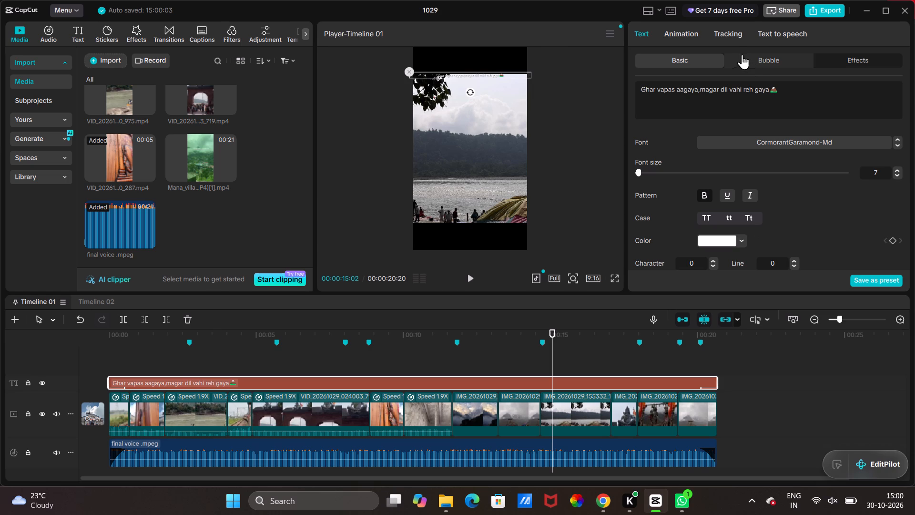
left_click(682, 37)
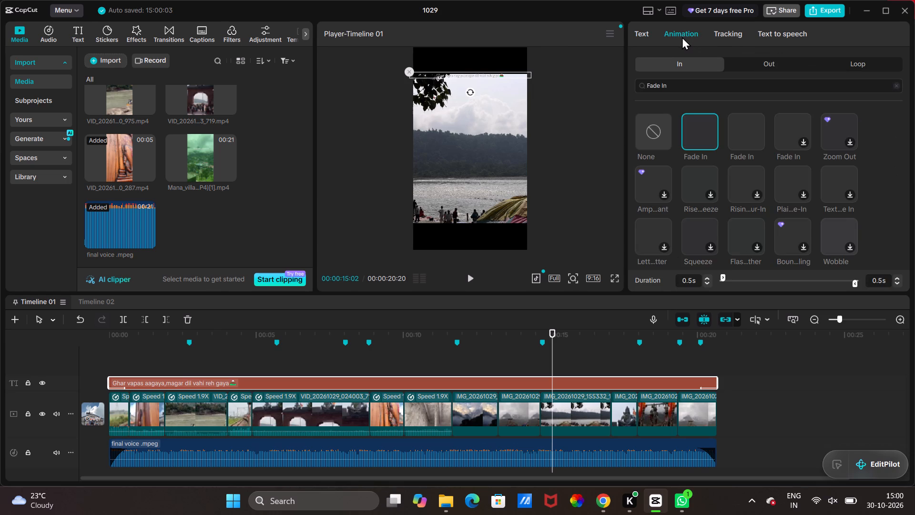
left_click(762, 66)
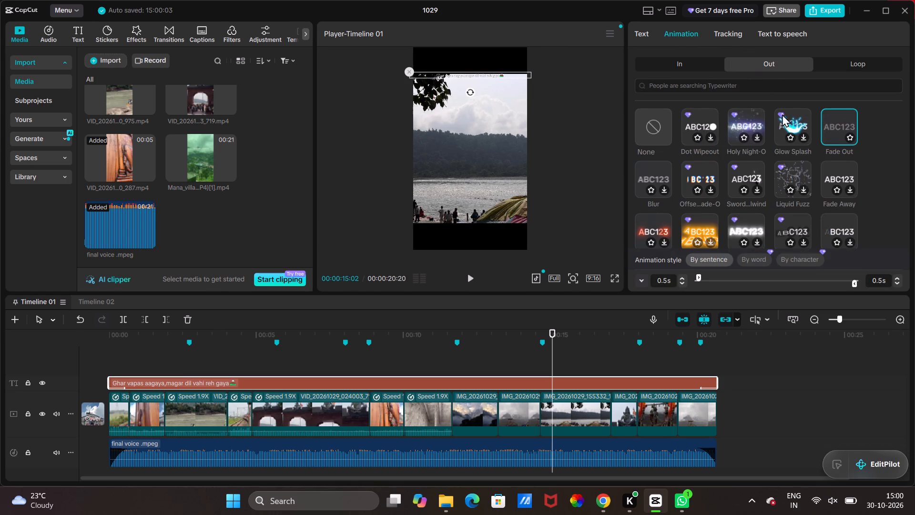
left_click(680, 280)
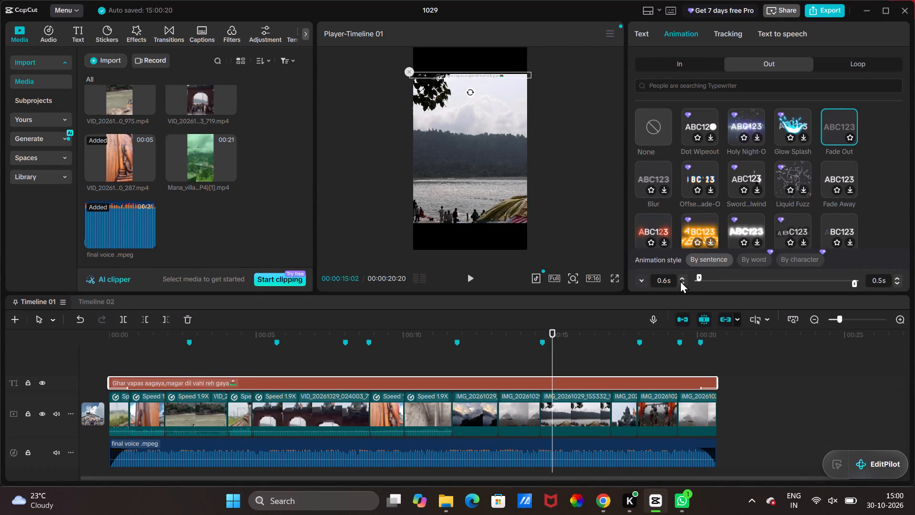
left_click(681, 278)
left_click(681, 278)
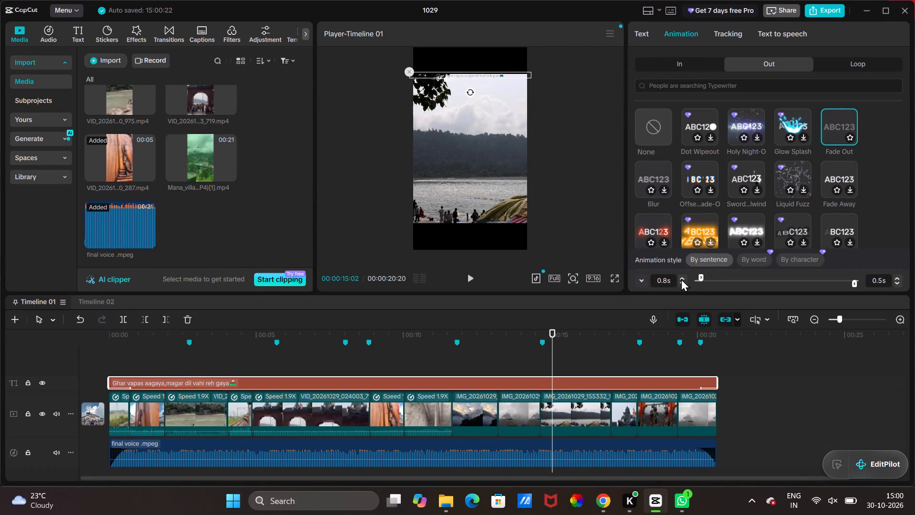
left_click(681, 278)
left_click(681, 278)
left_click_drag(701, 277, 694, 277)
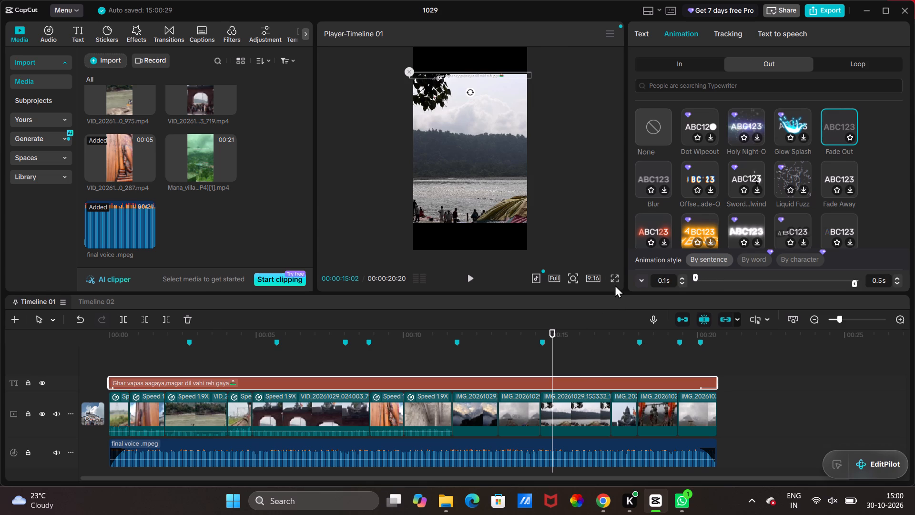
Review the video in the full-screen preview, first from about 15 s to the end and again from the beginning.
left_click(615, 285)
left_click(612, 275)
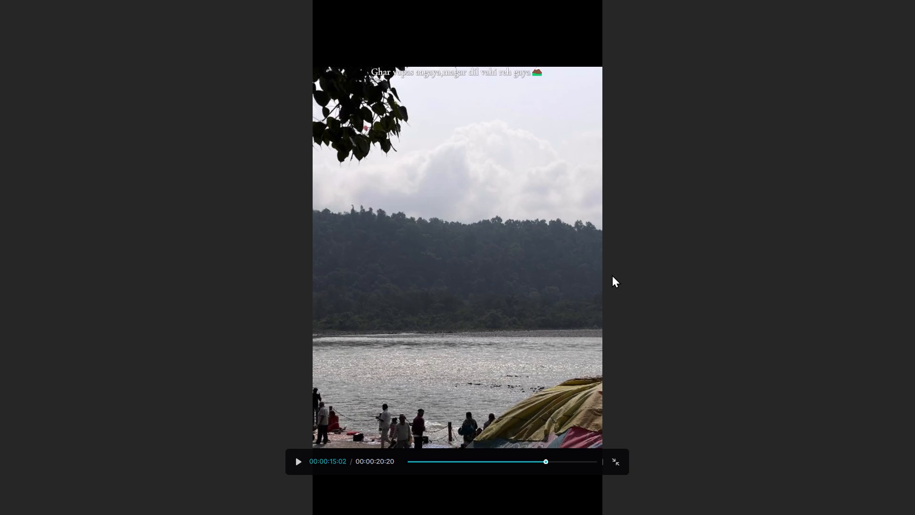
key("space")
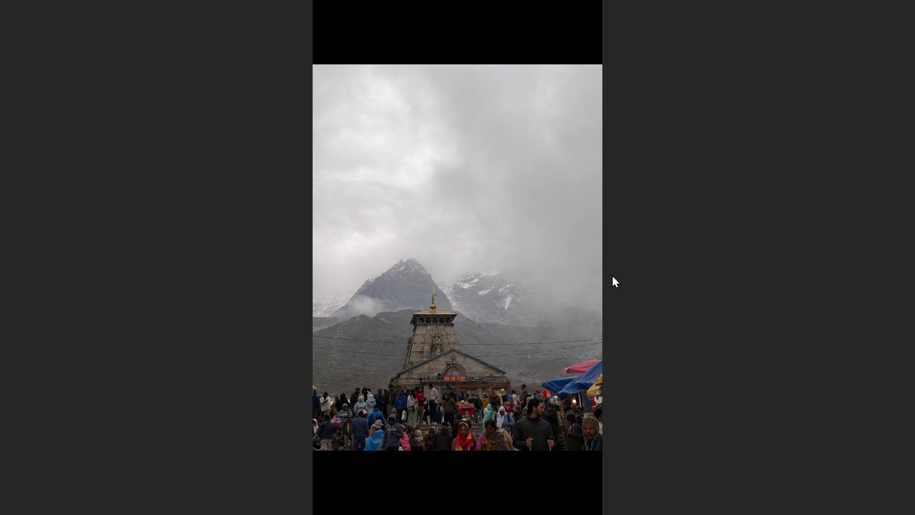
key("Escape")
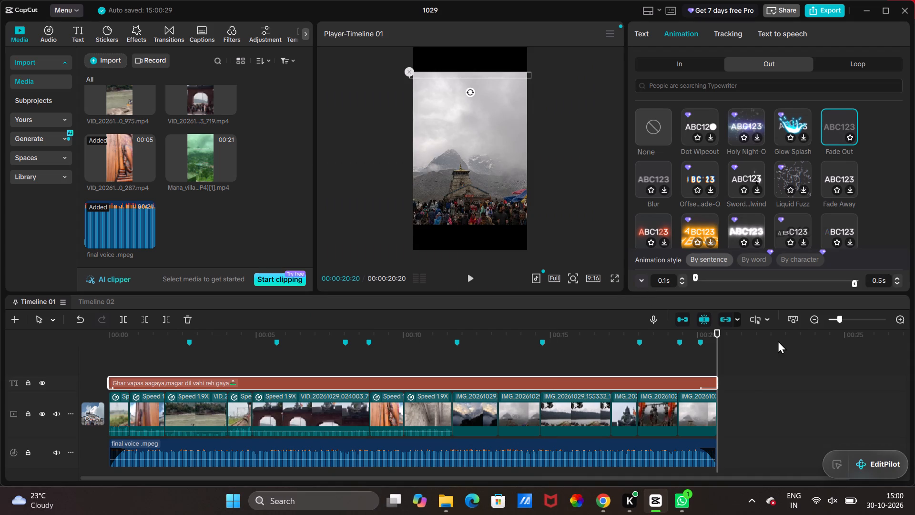
left_click_drag(718, 362, 693, 362)
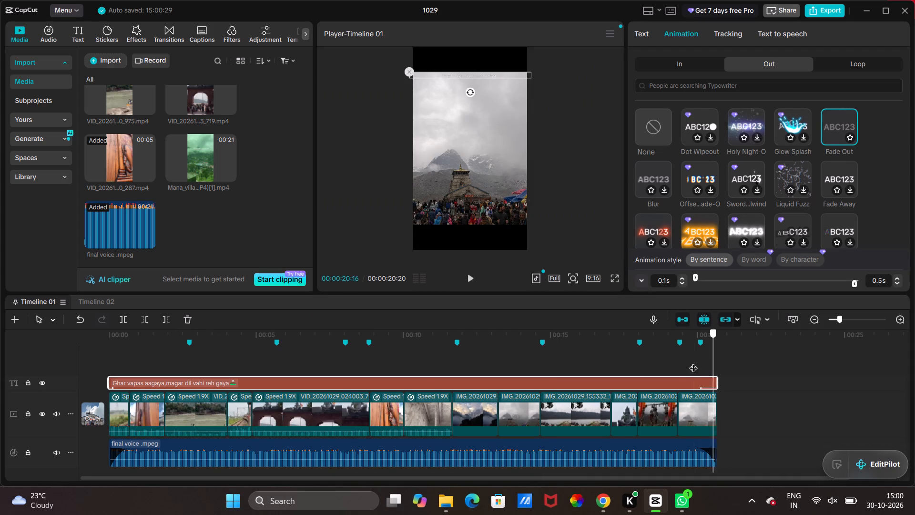
left_click_drag(693, 362, 12, 377)
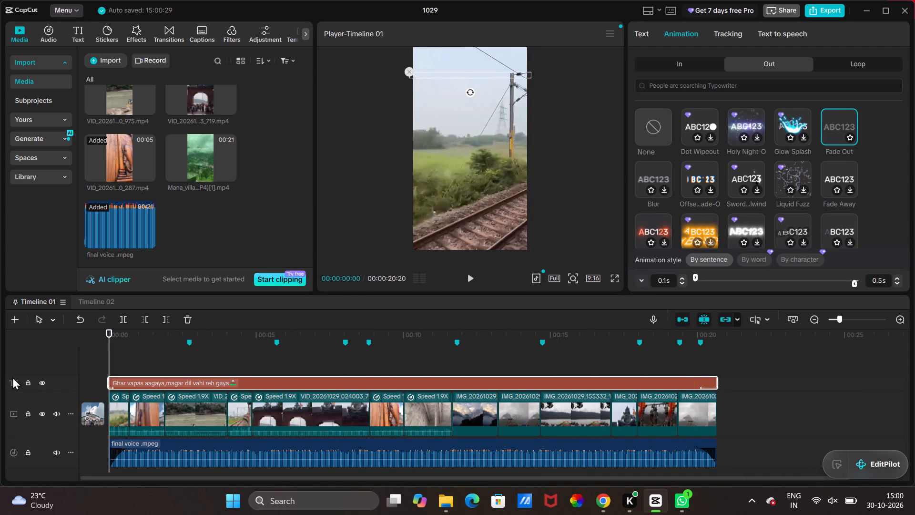
left_click(615, 278)
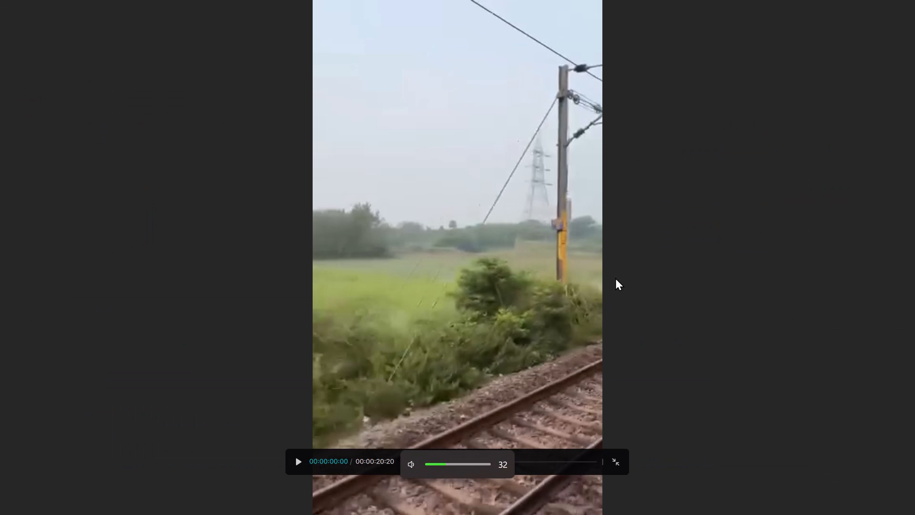
key("space")
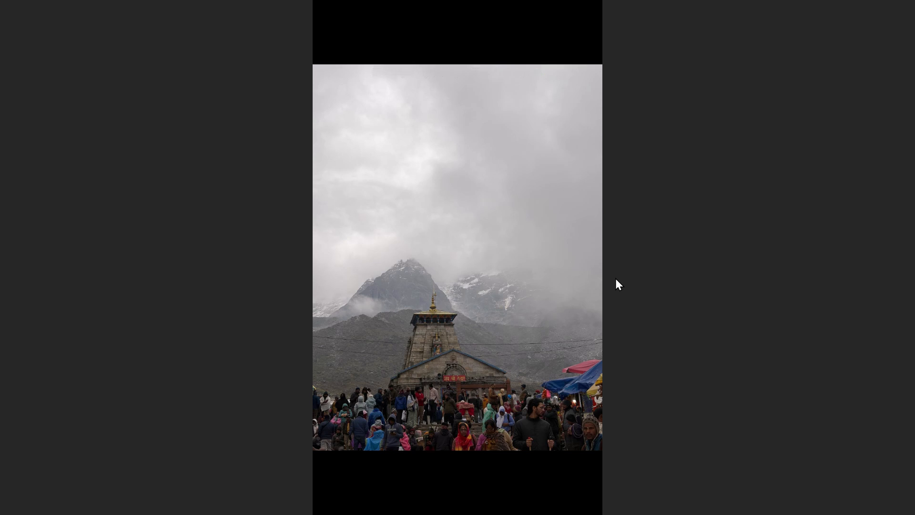
key("Escape")
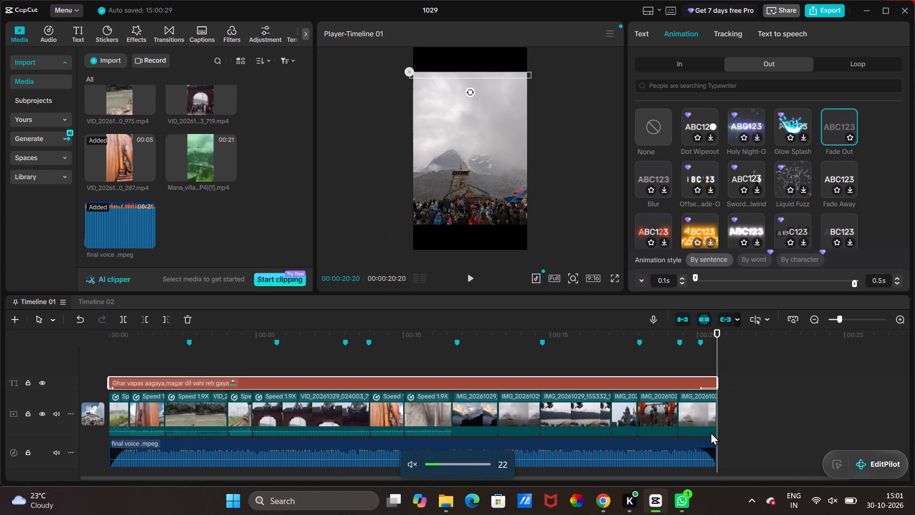
Remove the fade-out from the end of the final voice audio clip, setting it to 0.0 s.
left_click_drag(696, 450, 735, 440)
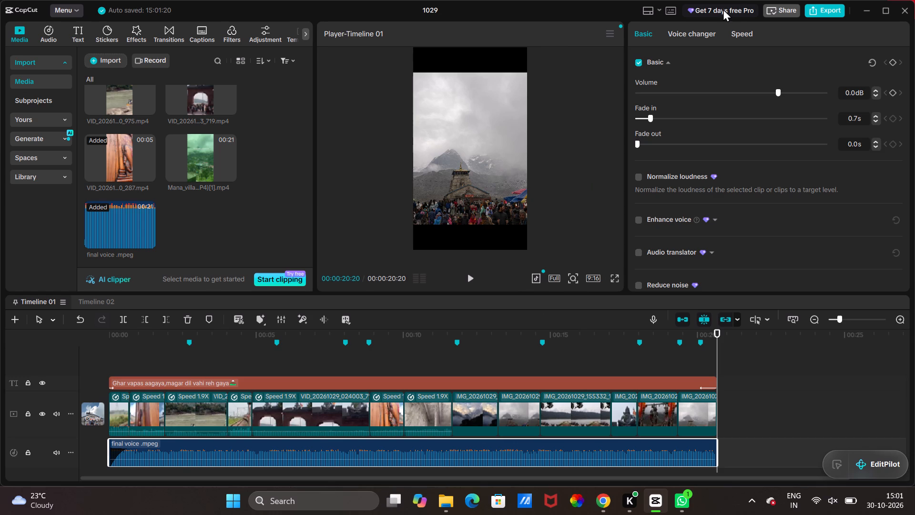
Export the video at 4K resolution.
left_click(828, 9)
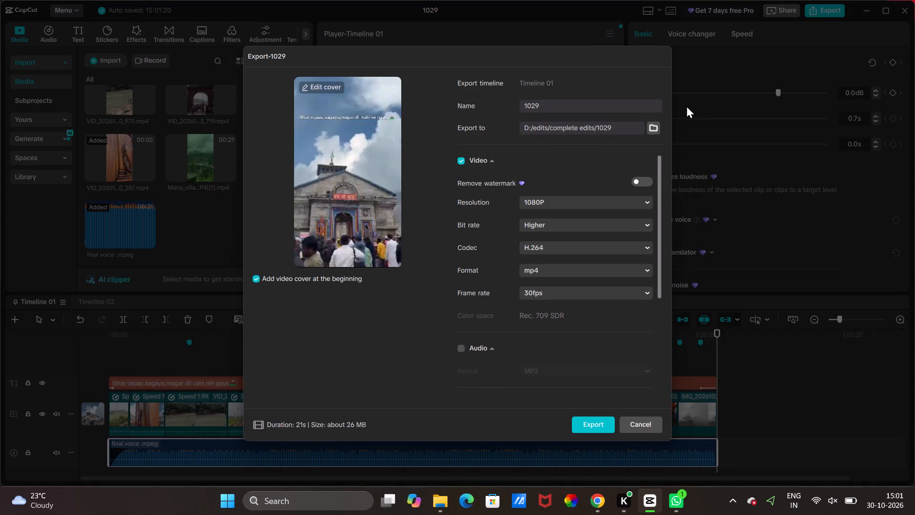
left_click(596, 200)
left_click(581, 303)
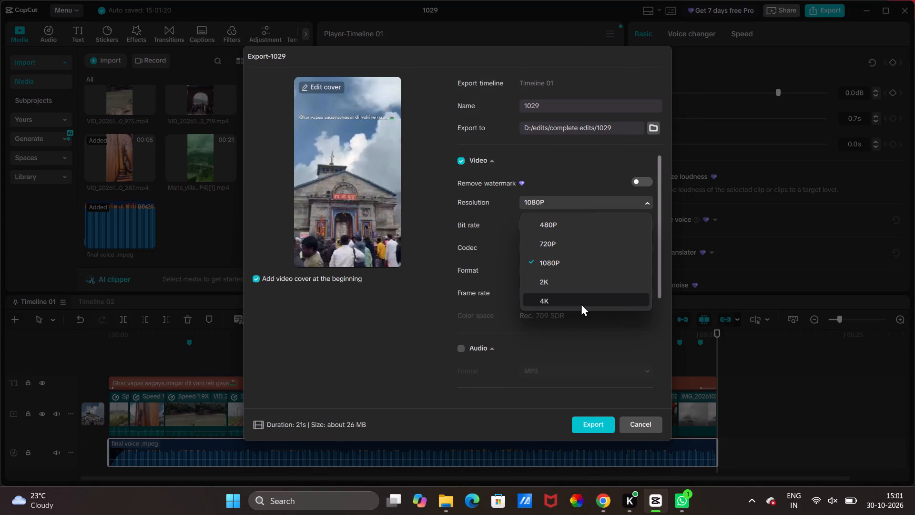
left_click(596, 425)
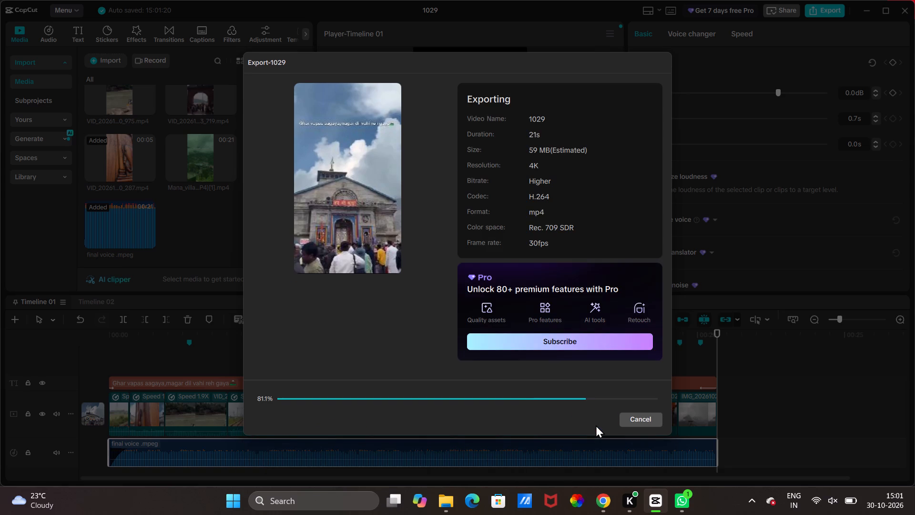
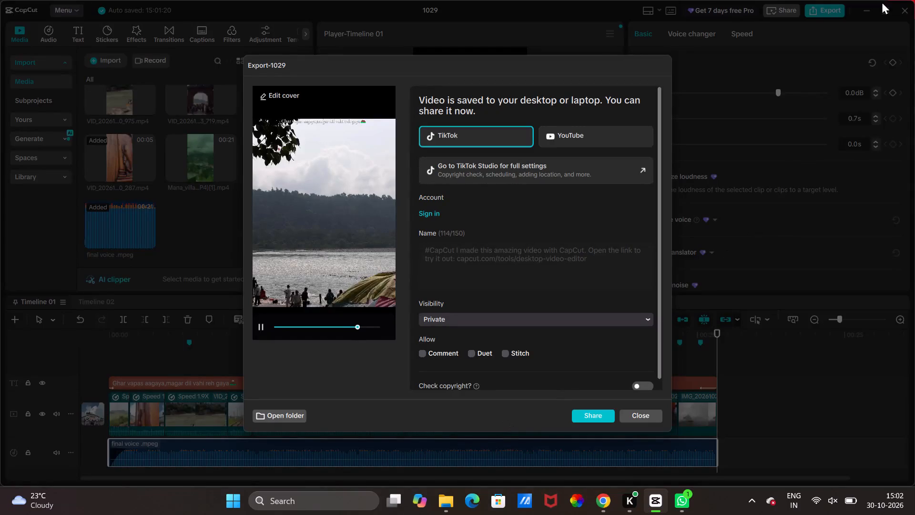
Dismiss the finished export's sharing dialog without sharing the video, and minimize the editor window.
left_click(866, 21)
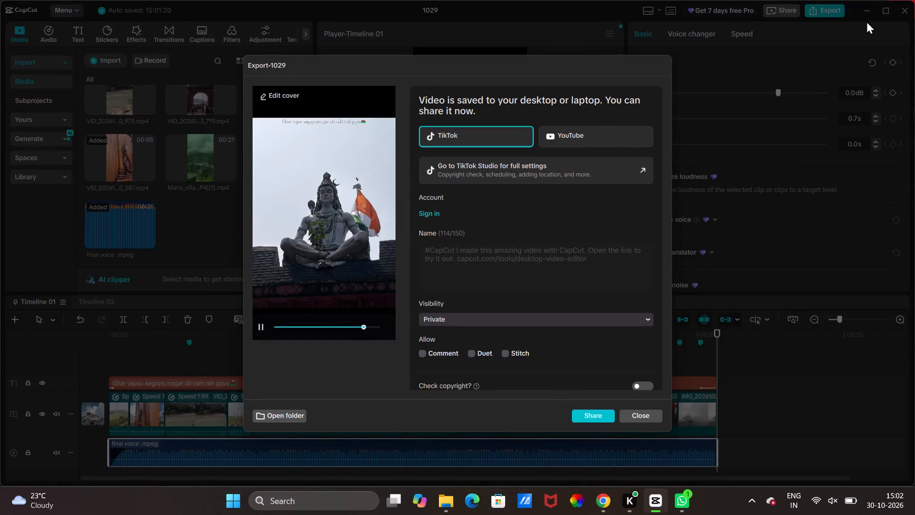
left_click(627, 416)
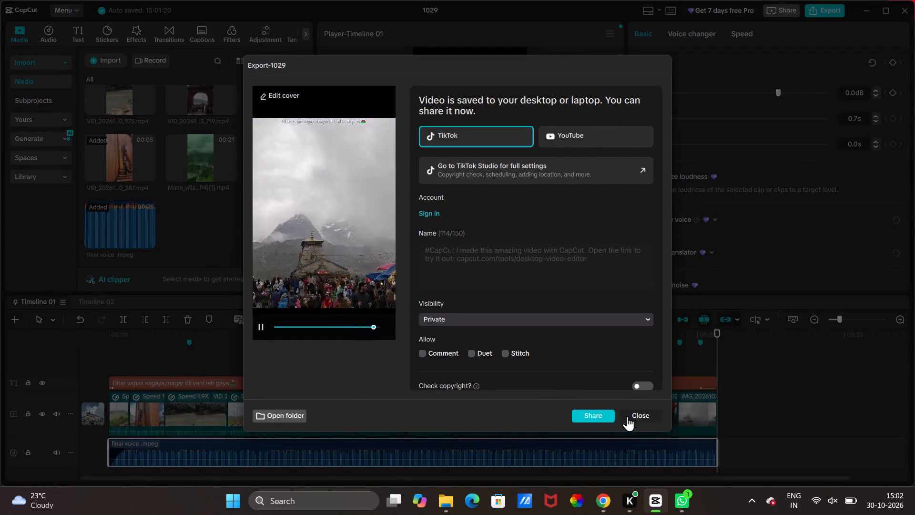
left_click(868, 3)
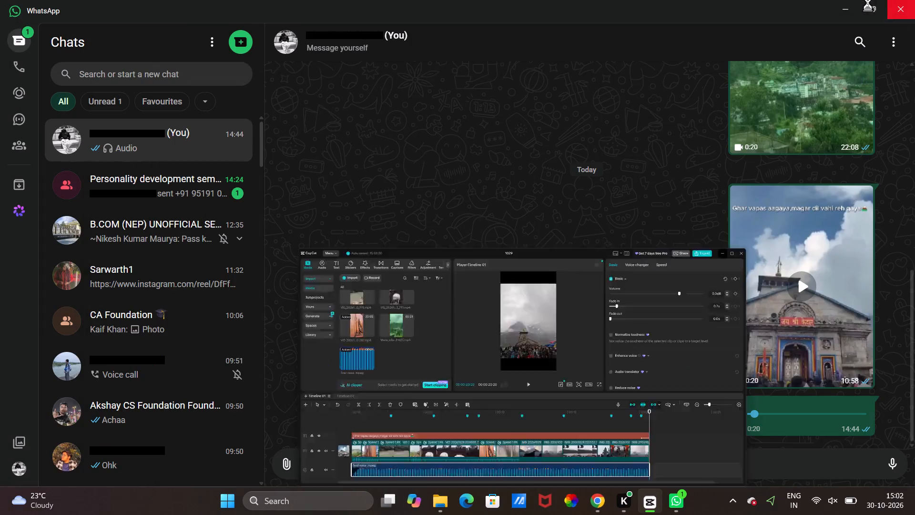